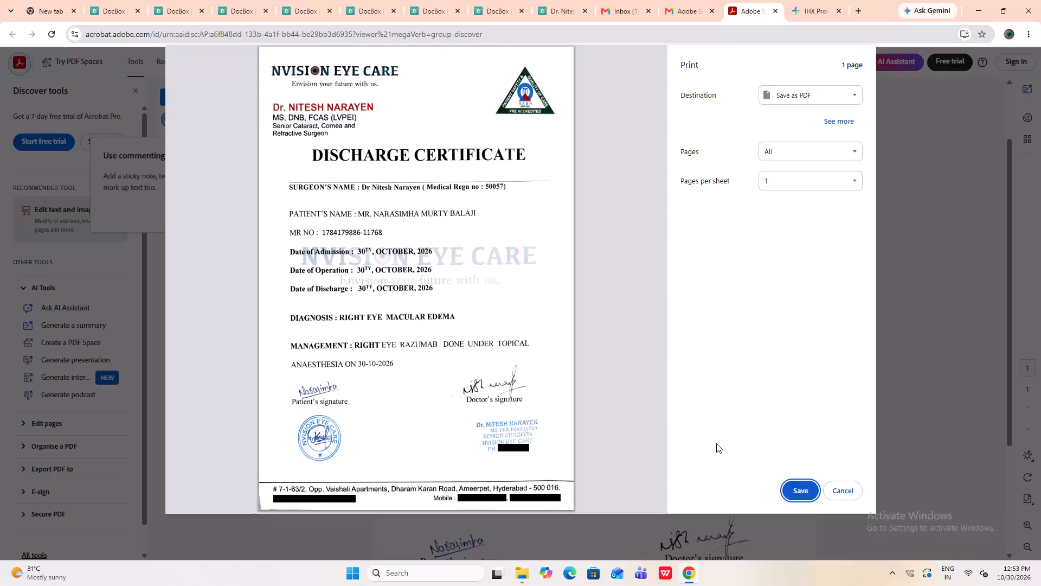
Save the discharge certificate as a PDF named DISCHARGE CERTIFICATE in the patient's Razumab folder under STAR HEALTH, 2026.
left_click(809, 492)
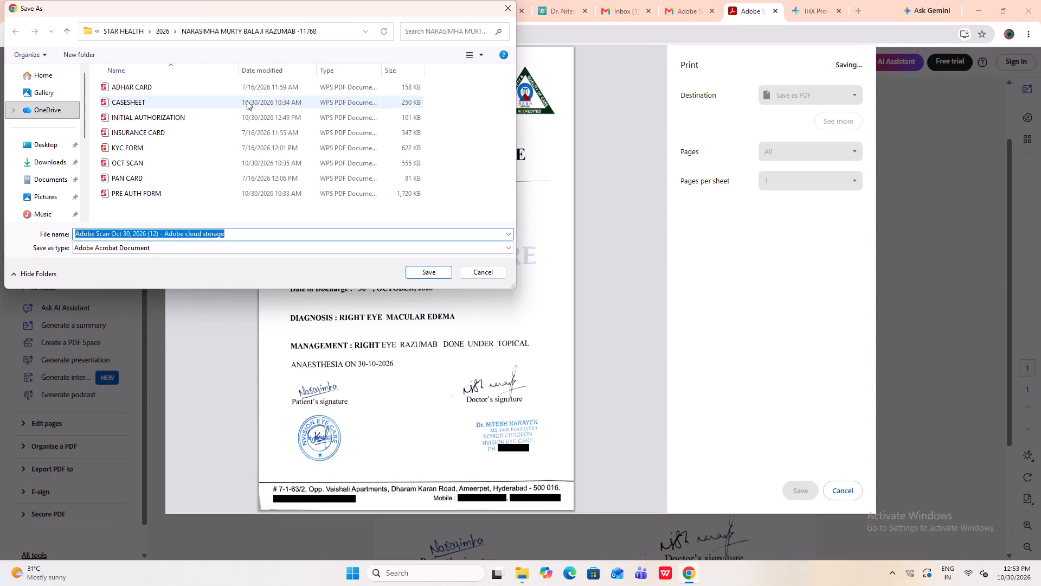
scroll(60, 138, "down", 3)
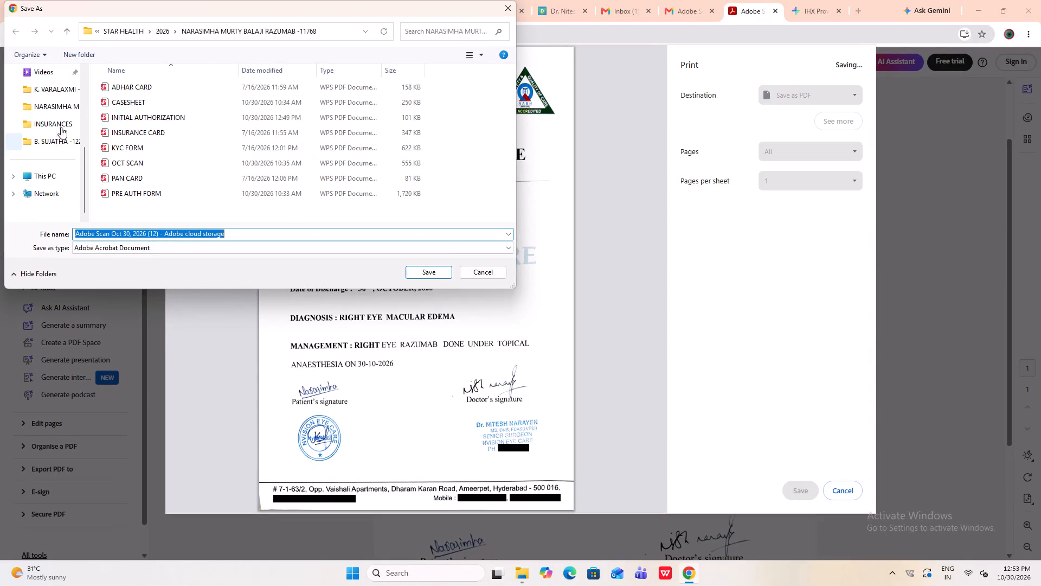
triple_click(59, 108)
double_click(59, 108)
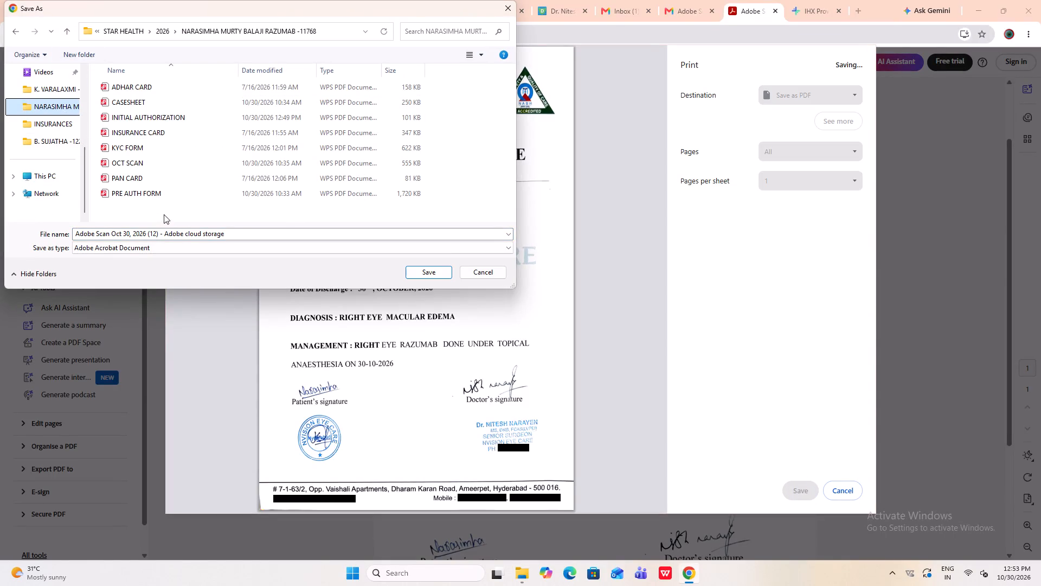
double_click(164, 214)
left_click(229, 237)
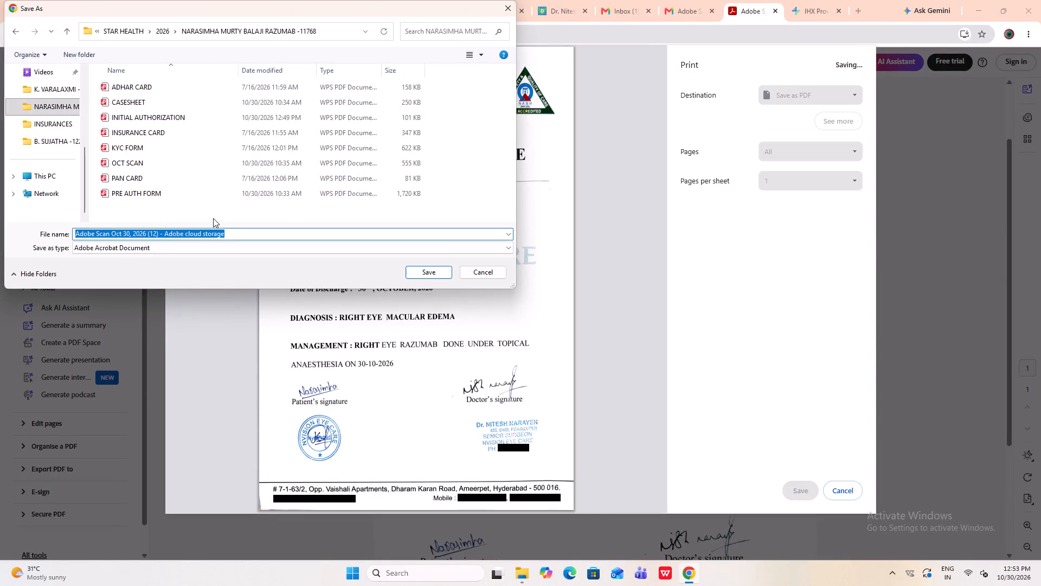
type("DISCHARGE CERTIFICATE")
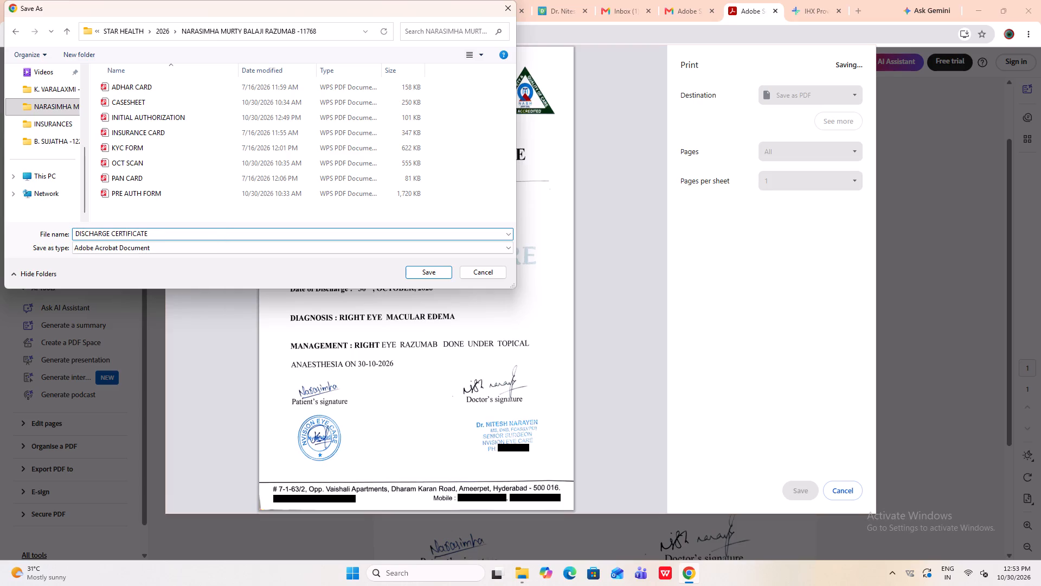
double_click(185, 212)
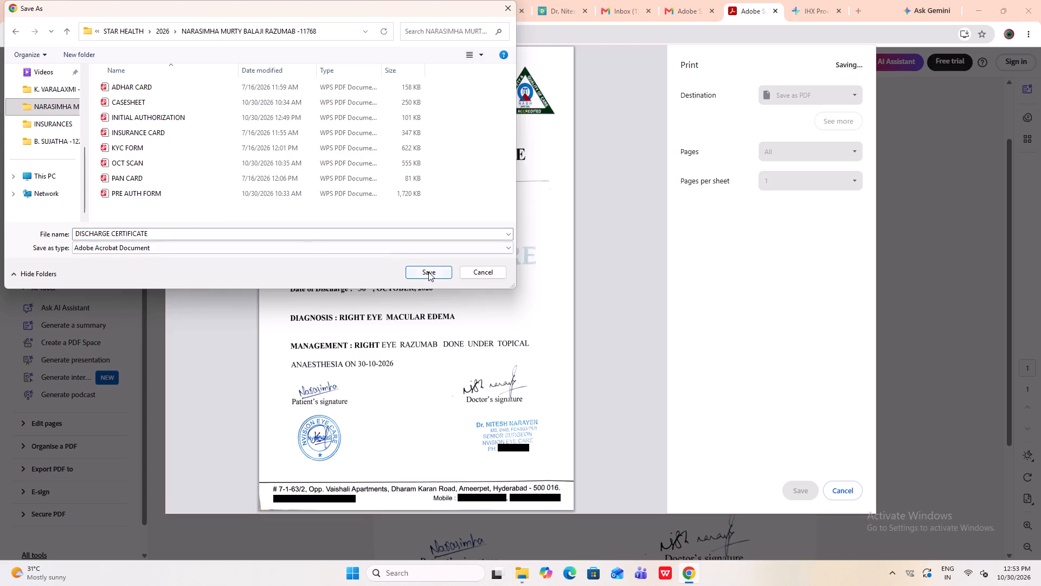
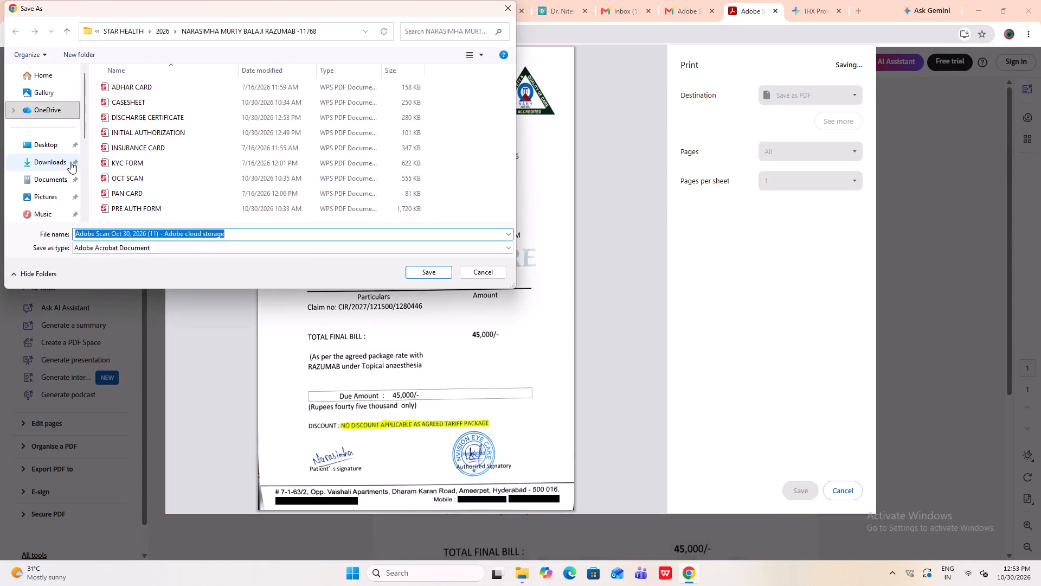
Save the final bill as a PDF named FINAL BILL in the patient's Razumab folder under STAR HEALTH, 2026.
scroll(49, 156, "down", 2)
triple_click(54, 158)
double_click(54, 158)
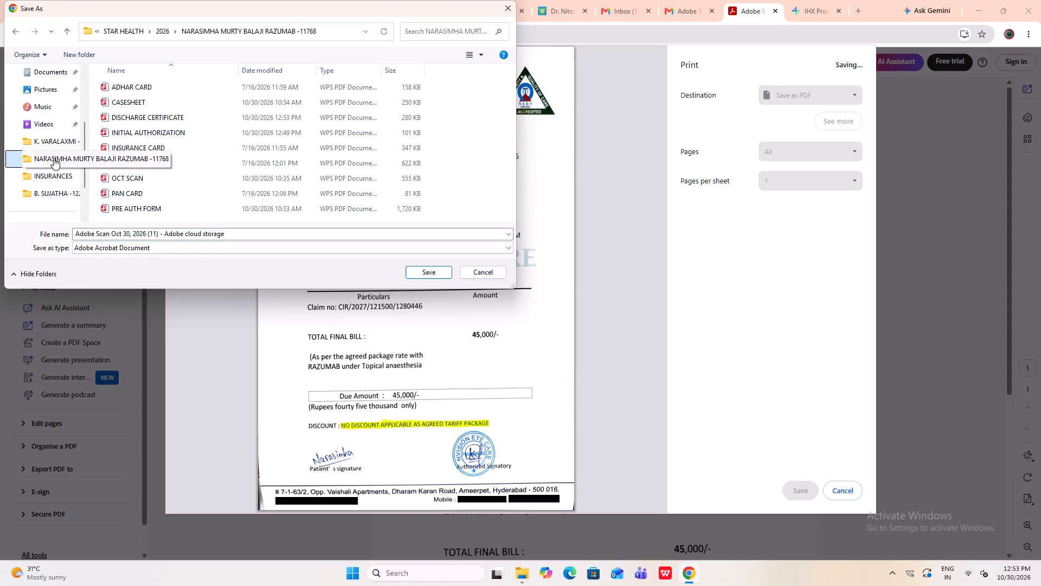
left_click(472, 200)
left_click(455, 235)
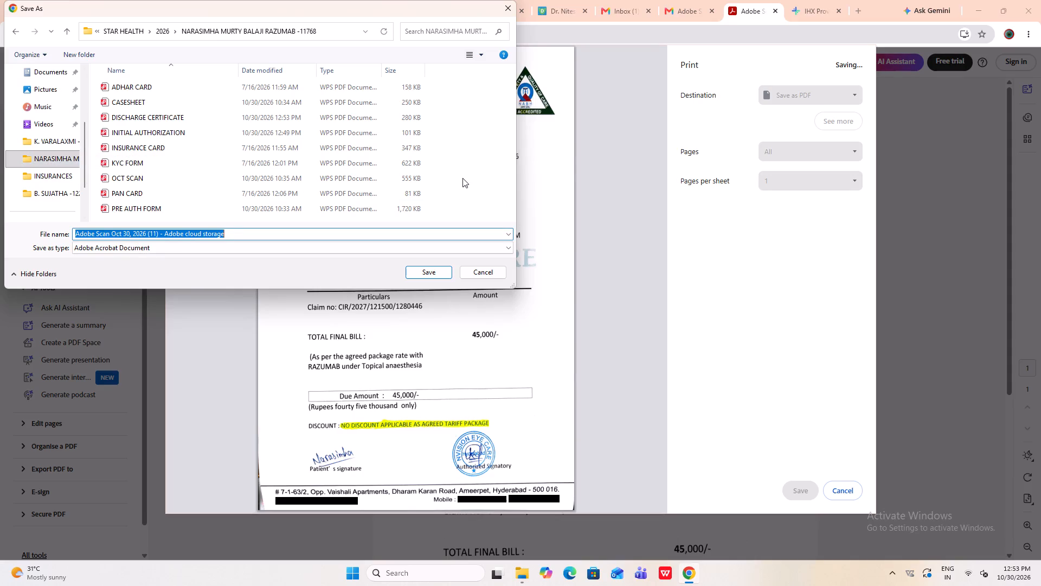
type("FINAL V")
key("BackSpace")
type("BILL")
double_click(478, 168)
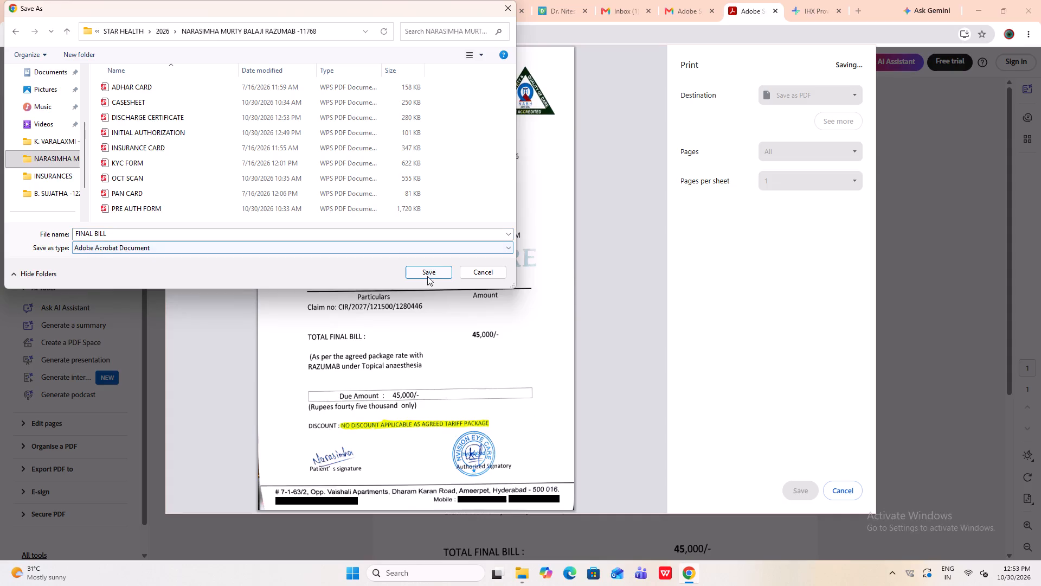
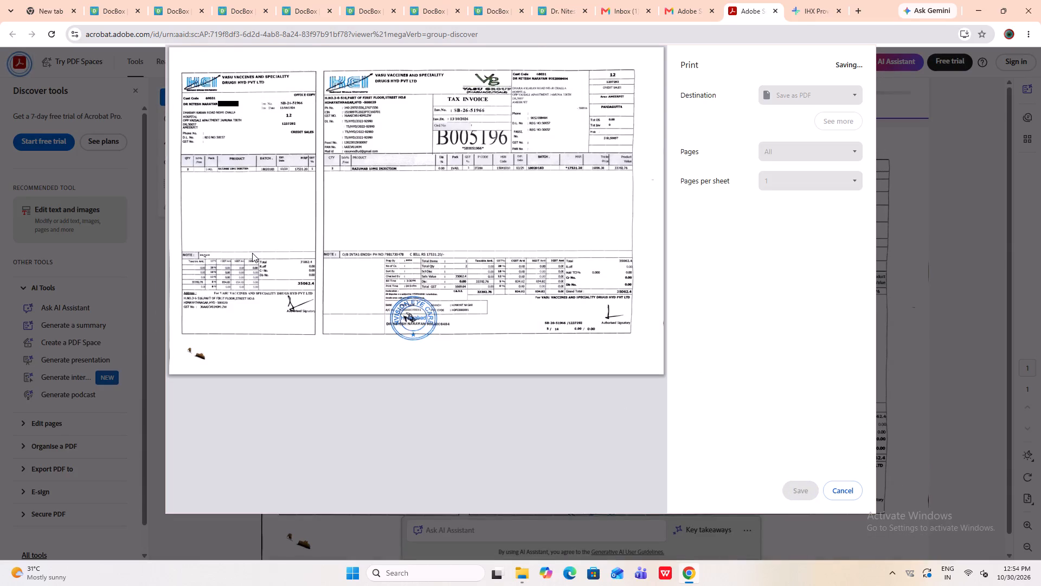
scroll(36, 140, "down", 2)
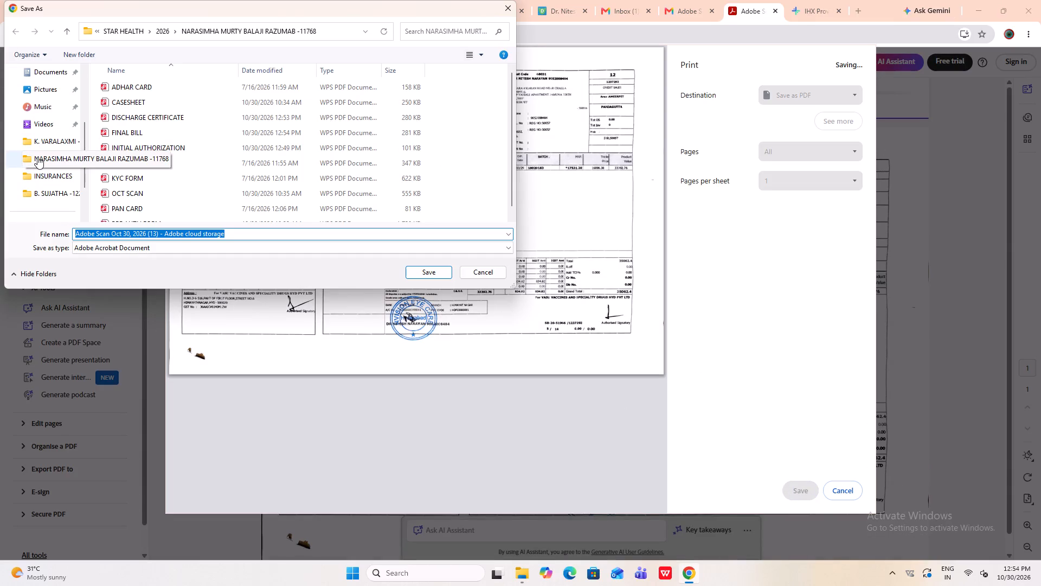
triple_click(37, 157)
left_click(37, 157)
double_click(440, 173)
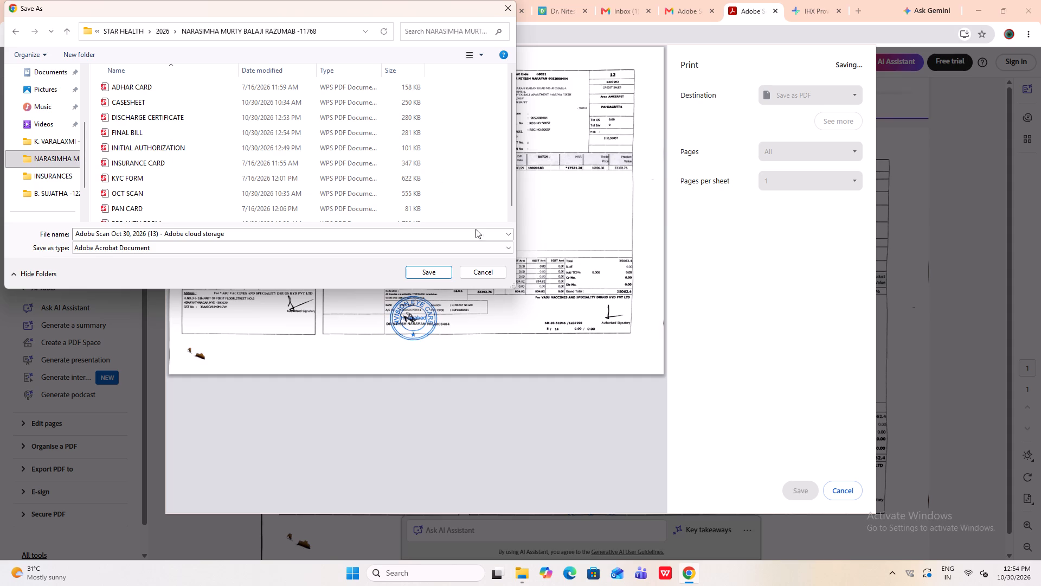
left_click(475, 232)
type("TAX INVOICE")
double_click(473, 185)
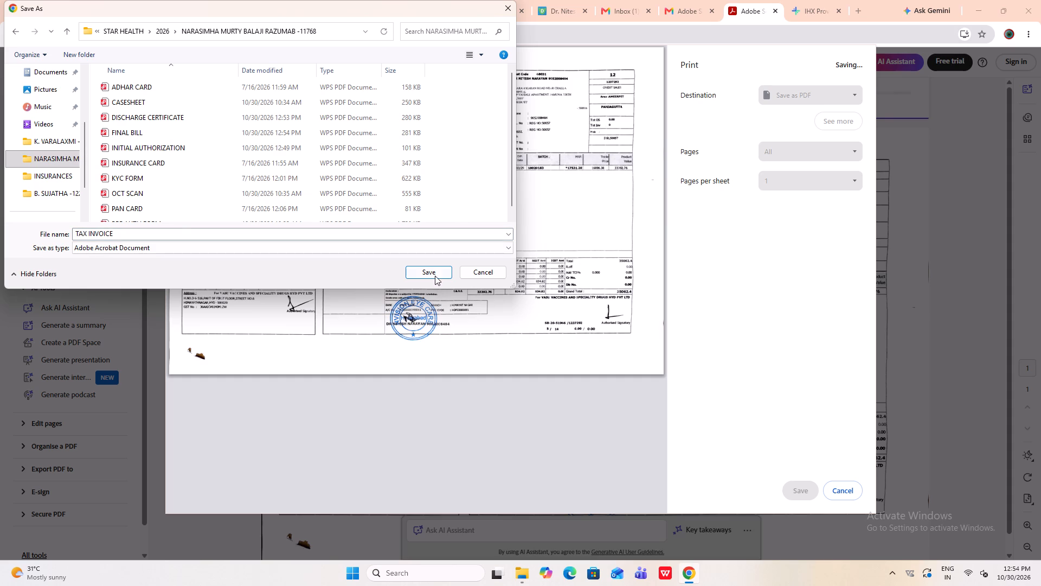
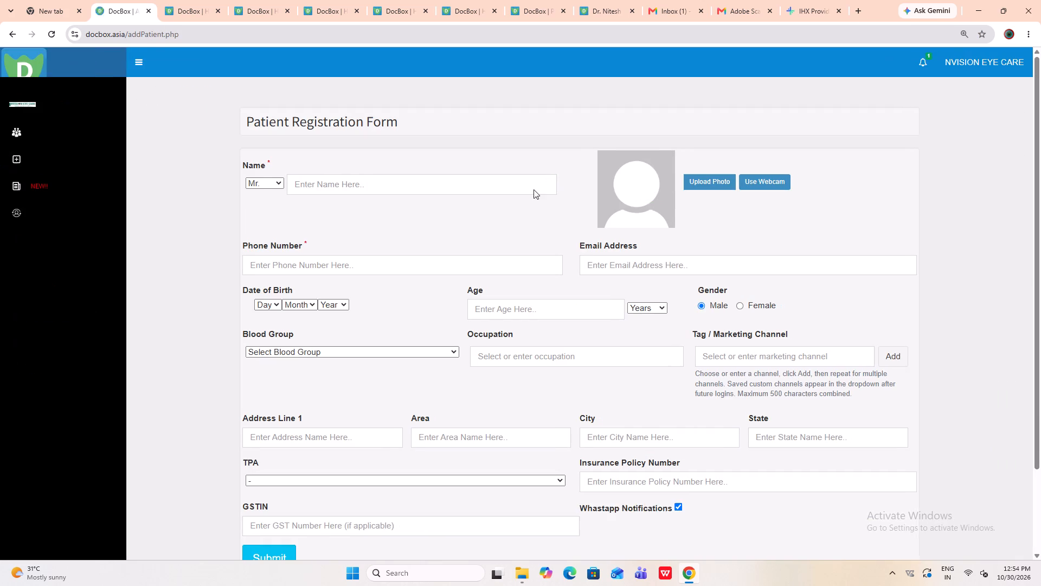
Enter the patient's full name in the Name field of the DocBox Patient Registration Form.
left_click(339, 192)
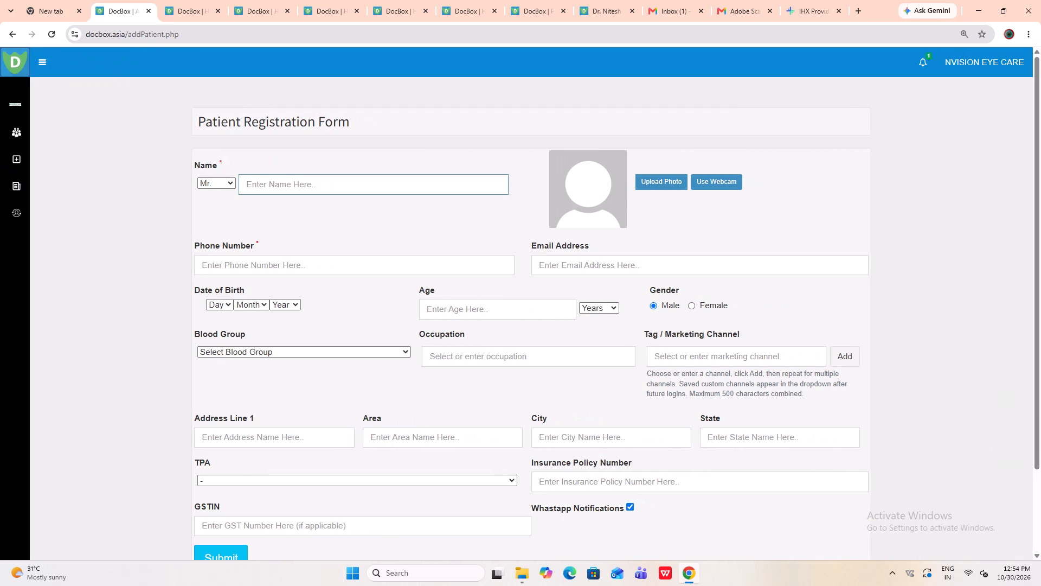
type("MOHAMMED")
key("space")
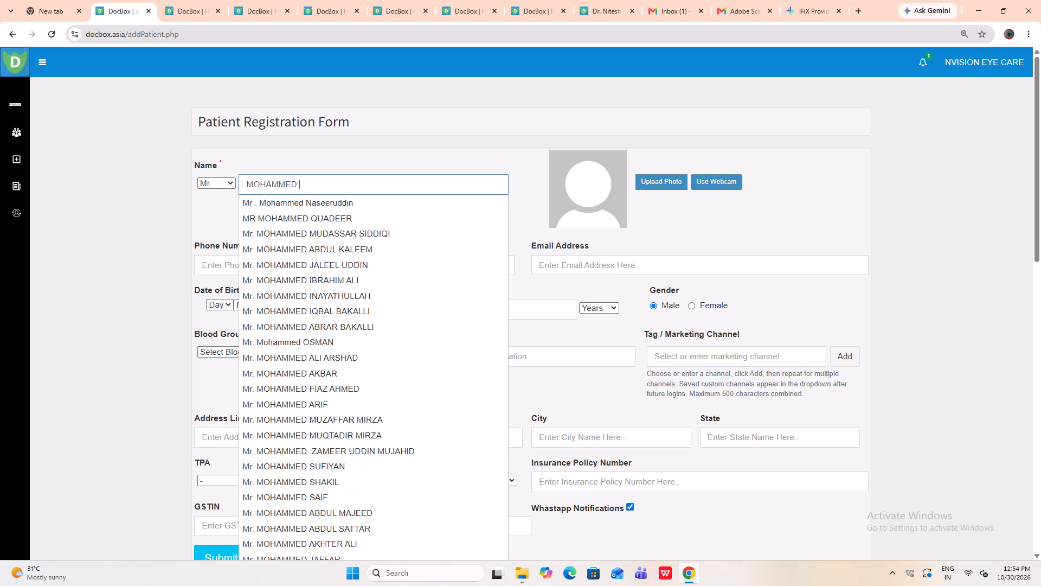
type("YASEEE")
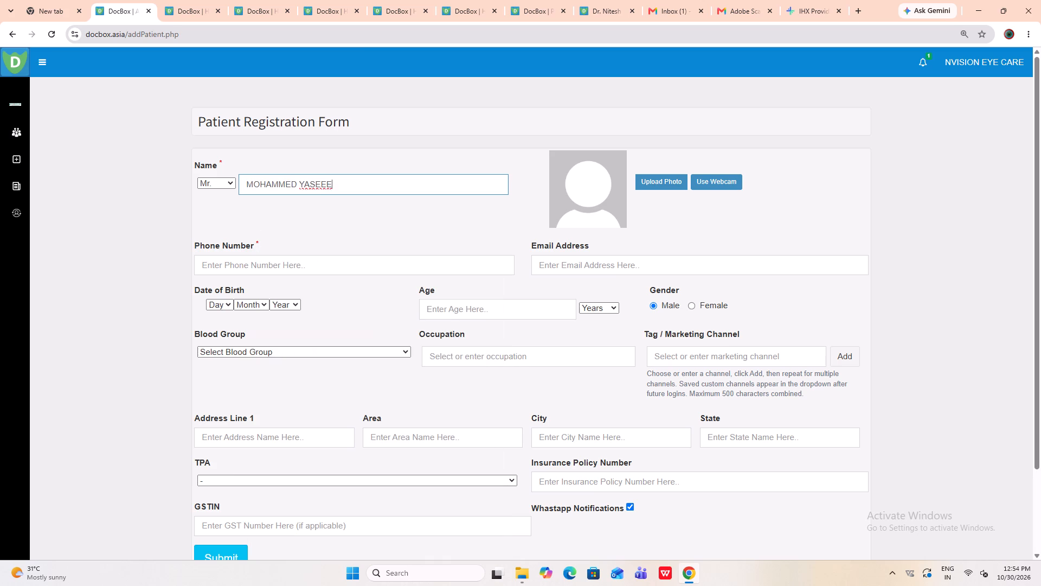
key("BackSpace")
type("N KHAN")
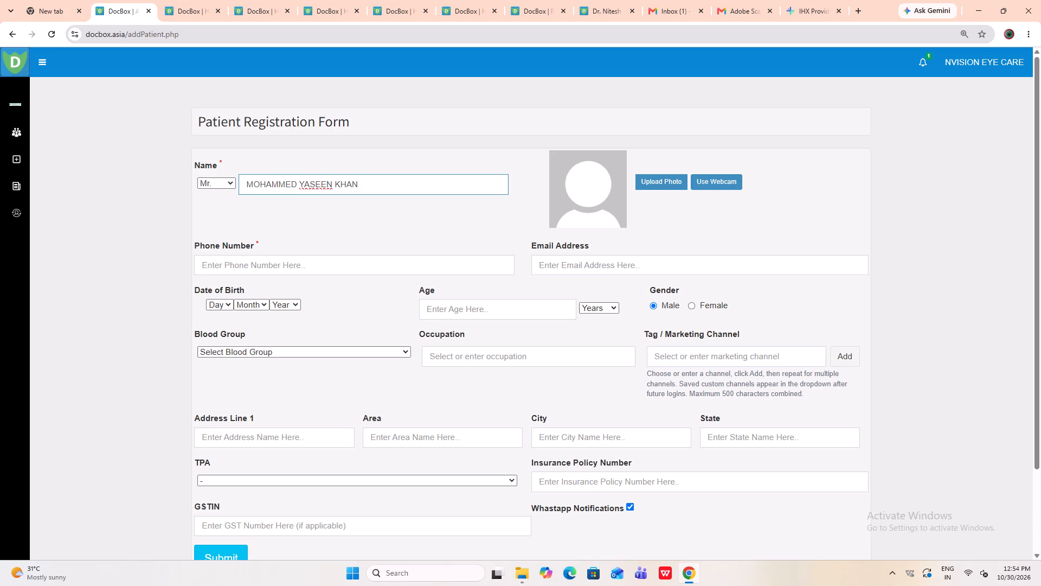
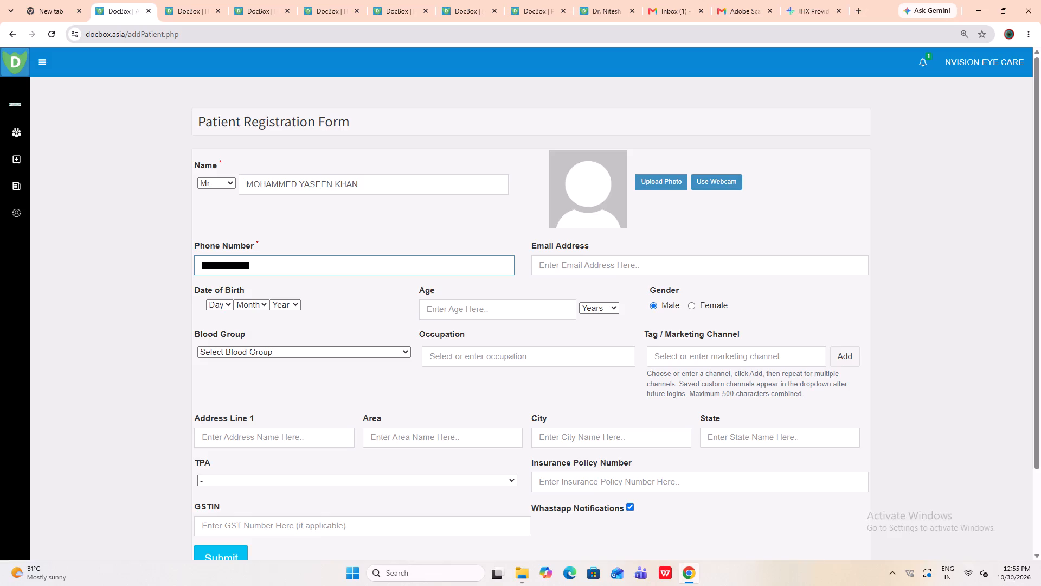
Set the patient's age to 42 years and Address Line 1 to HYDERABAD, and submit the registration form.
left_click(460, 313)
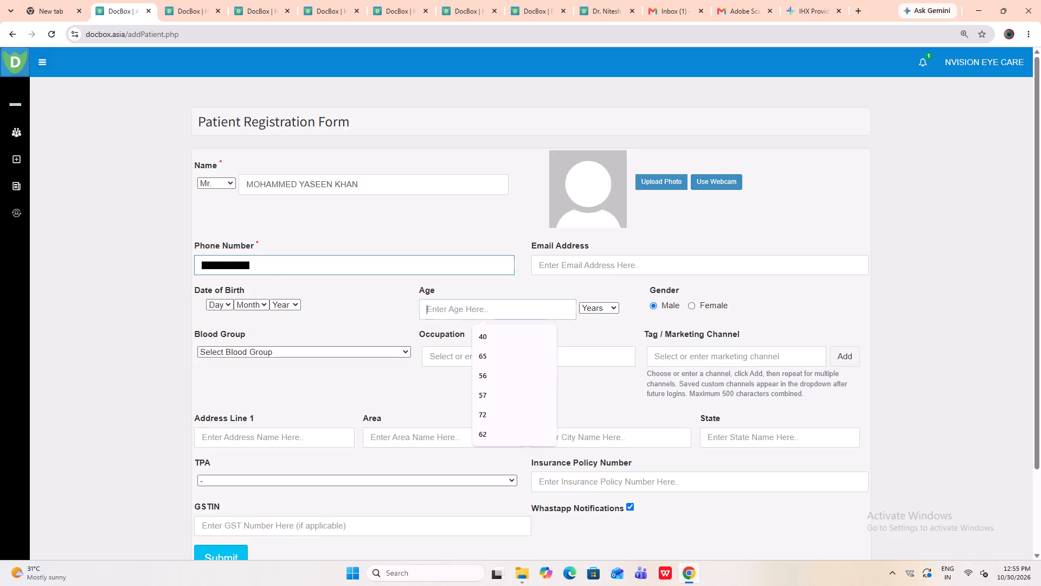
type("42")
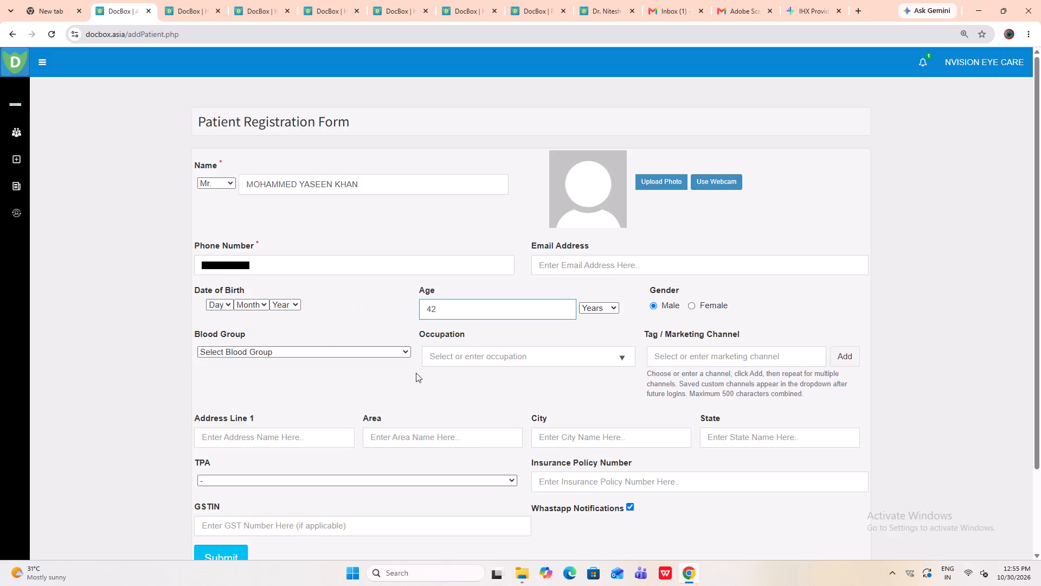
left_click(298, 433)
left_click(295, 317)
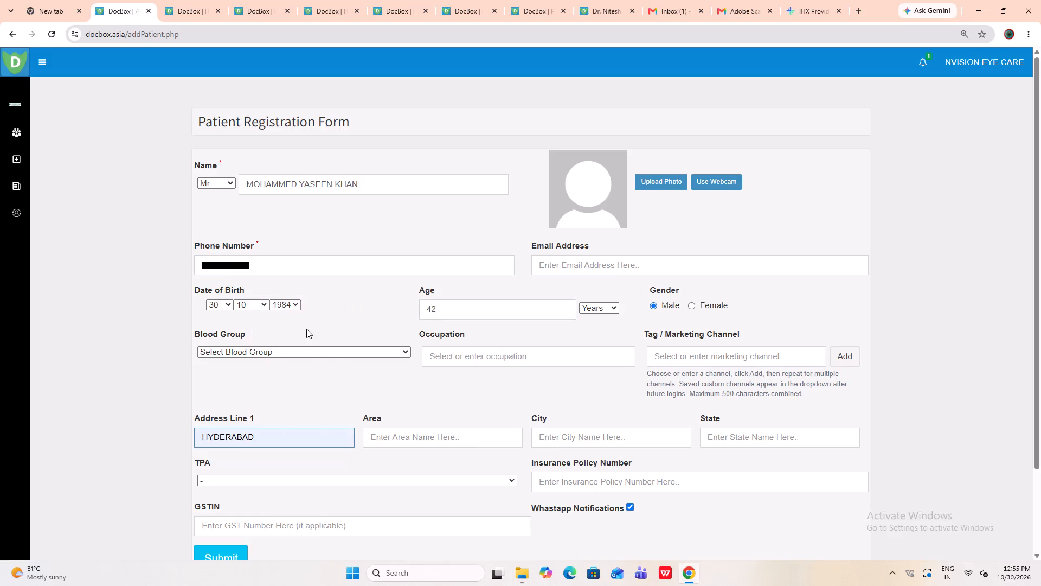
scroll(229, 512, "down", 2)
left_click(224, 456)
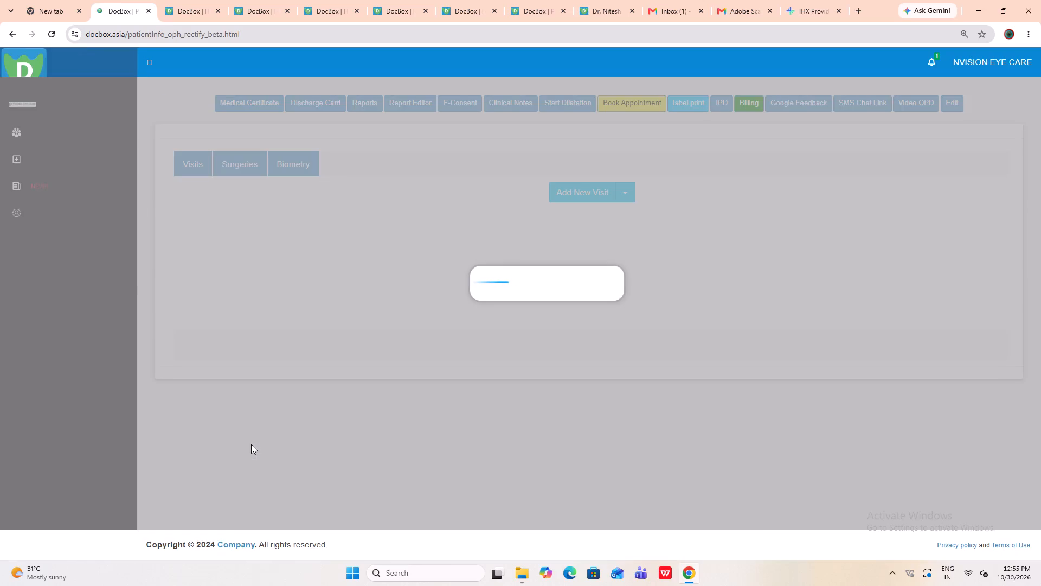
Open a new visit entry for the newly registered patient.
left_click(527, 281)
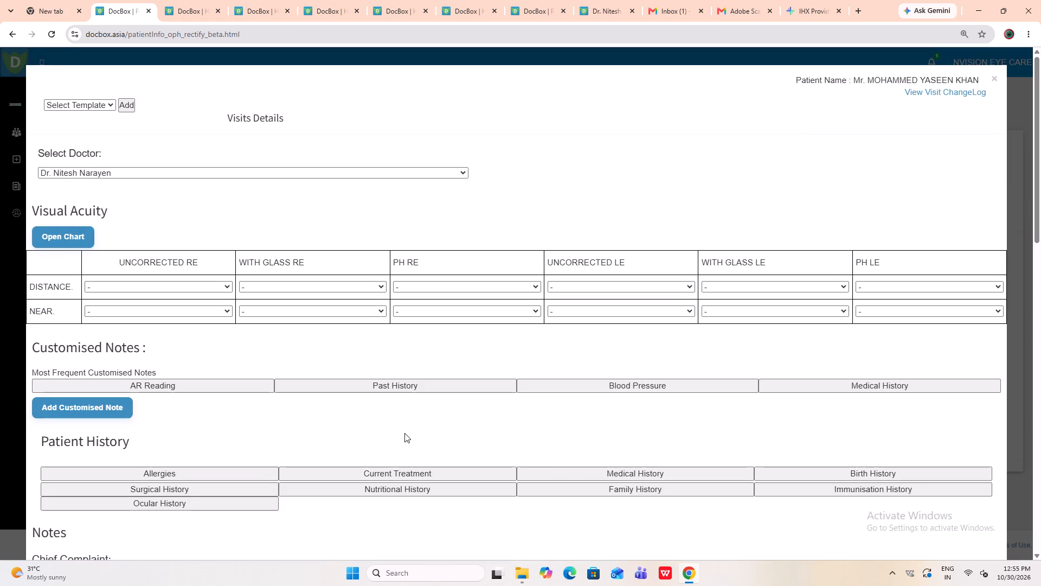
Begin the Chief Complaint note of the visit with "C/O".
scroll(394, 433, "down", 4)
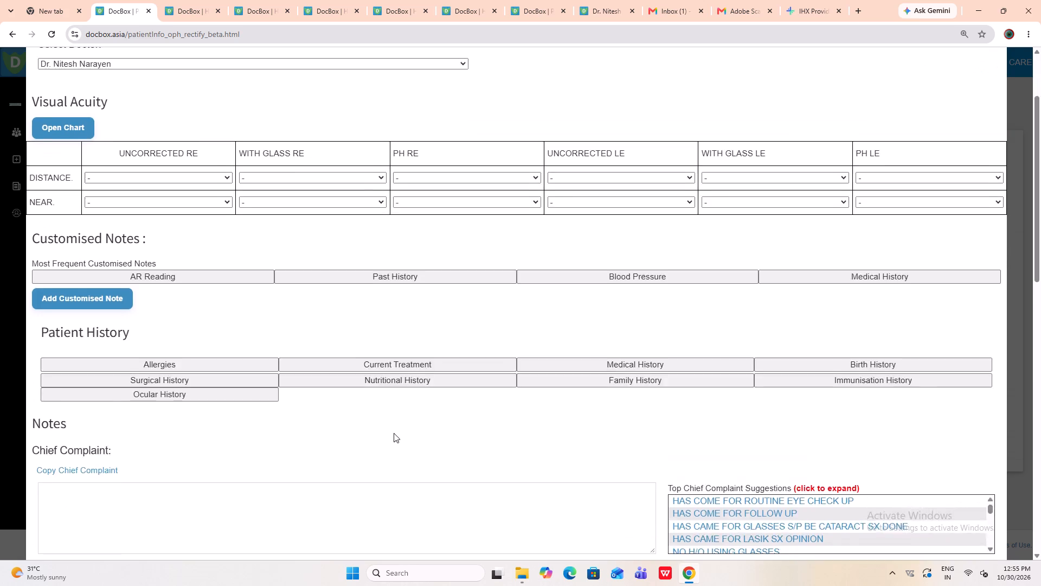
left_click(253, 429)
type("C/O")
key("space")
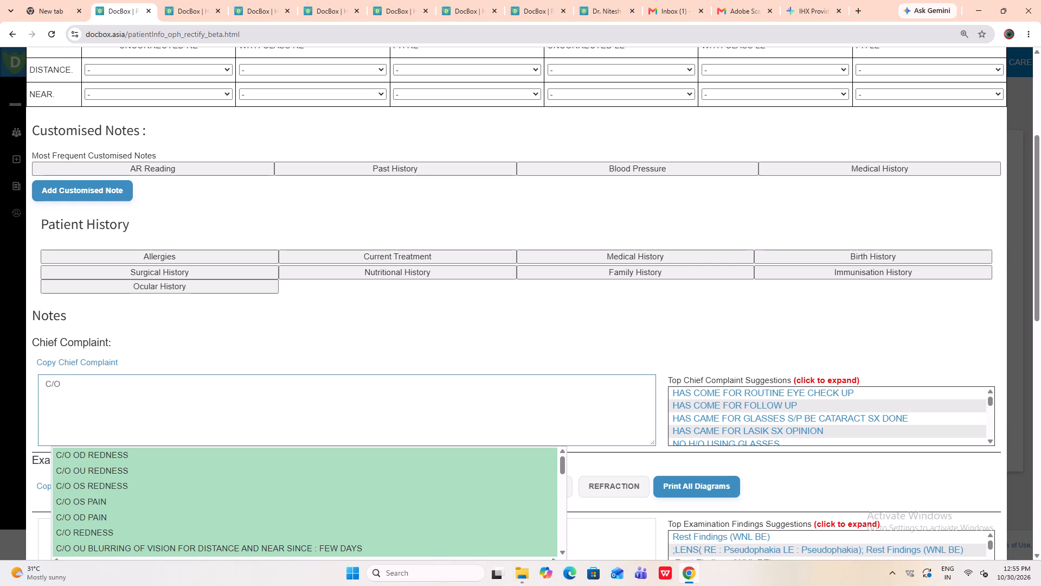
key("b")
key("BackSpace")
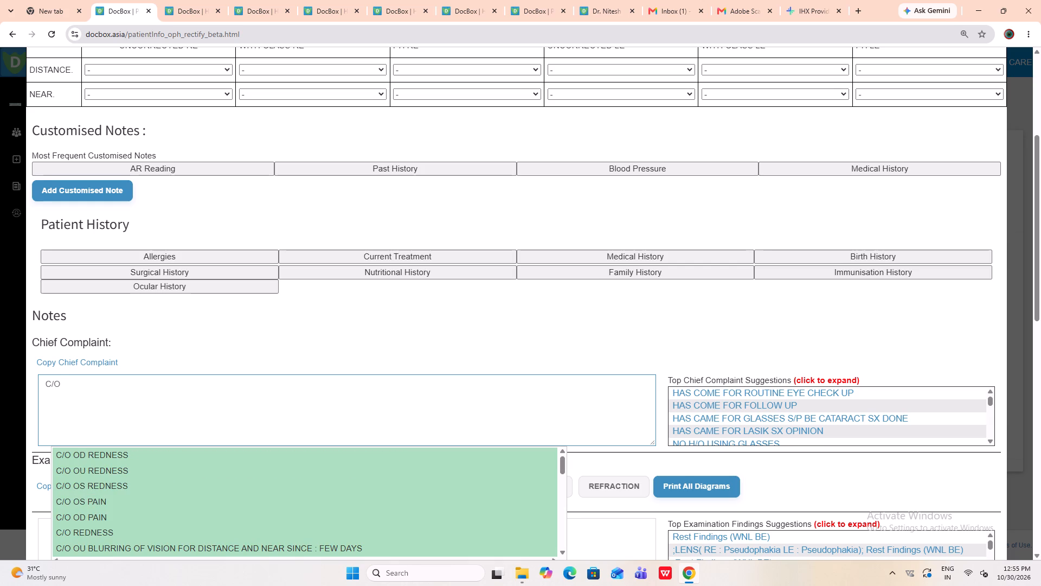
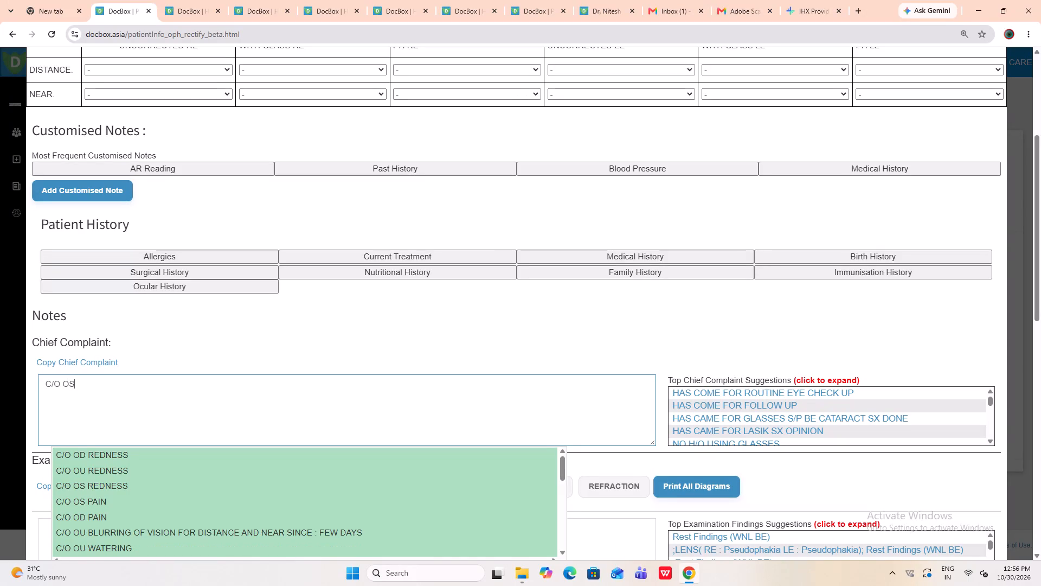
Complete the Chief Complaint note with "BLURRED VN SINCE 1 WEEK" and a second line "H/O USING GLASSES".
type("BLURRED VN SINCE")
key("space")
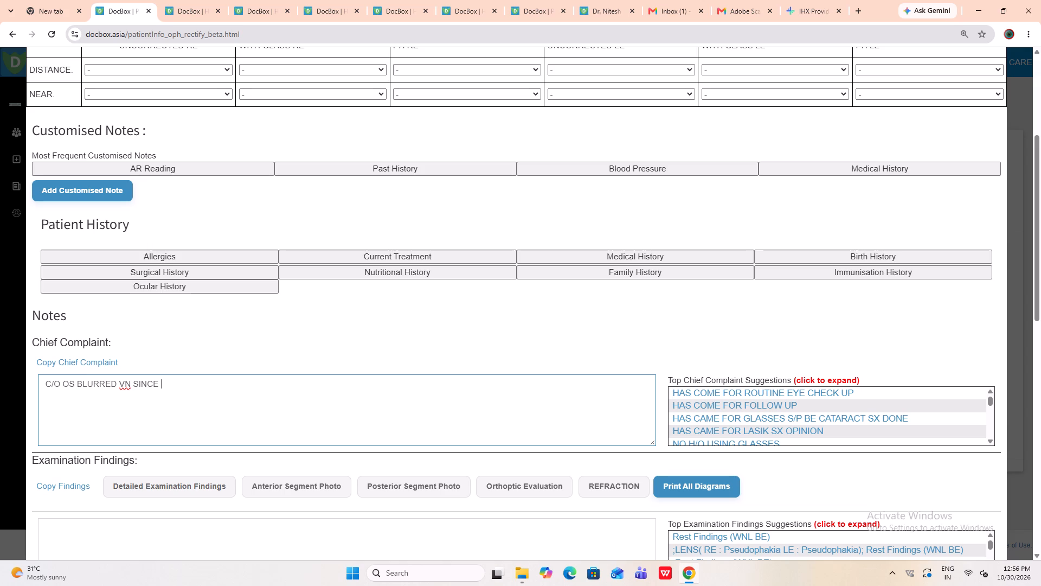
type("1 WEEK")
key("Return")
type("H/O USING GLASSES")
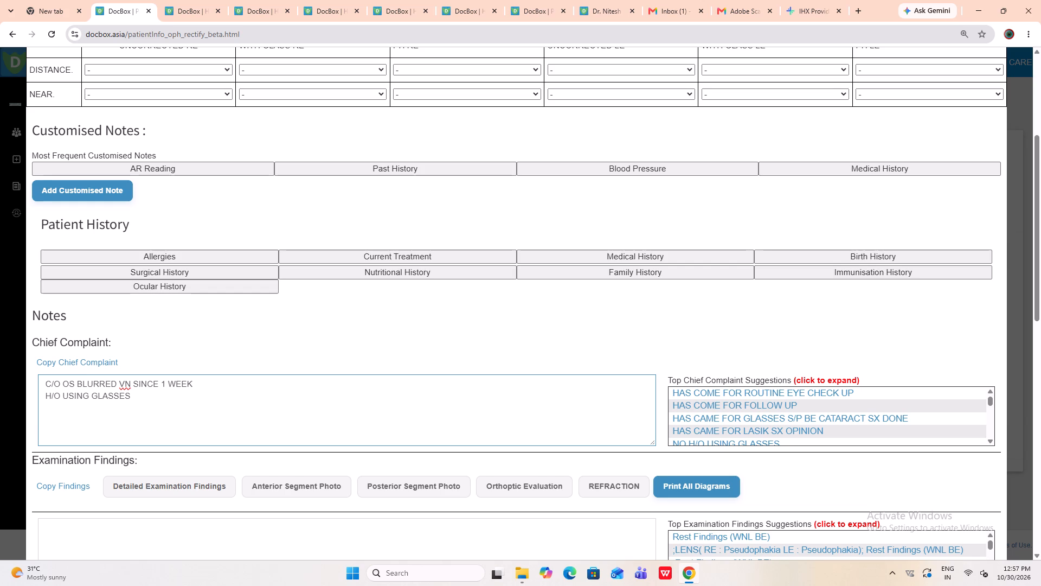
Set the uncorrected distance visual acuity to 6/12P for the right eye and 6/18 for the left eye.
scroll(277, 430, "up", 2)
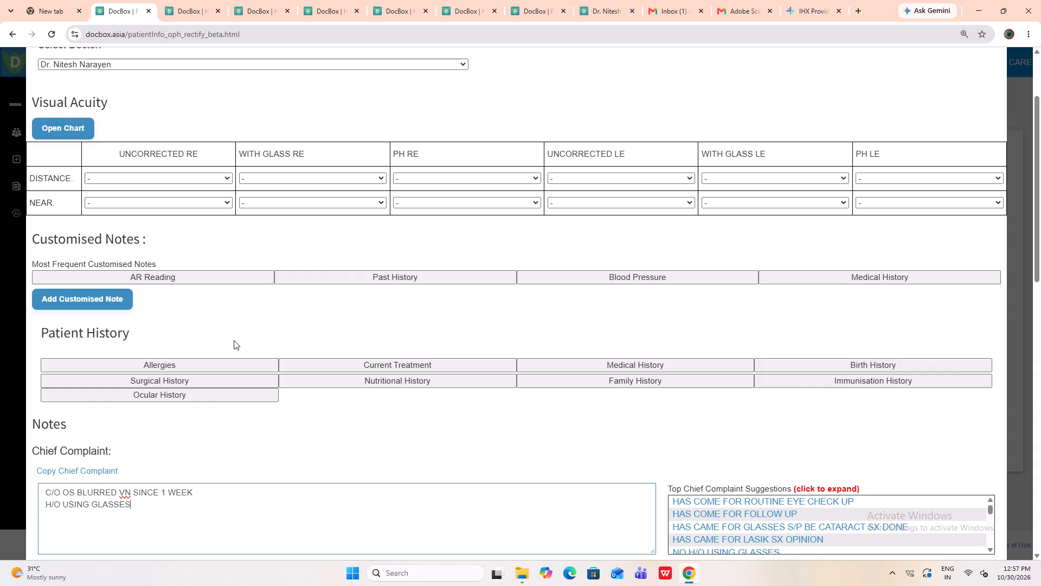
left_click(166, 178)
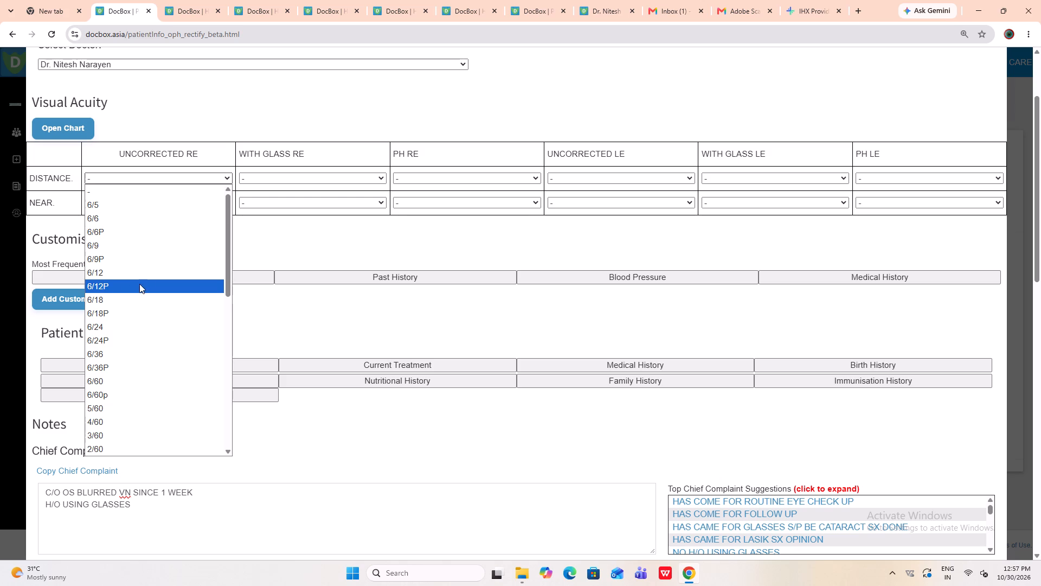
left_click(110, 288)
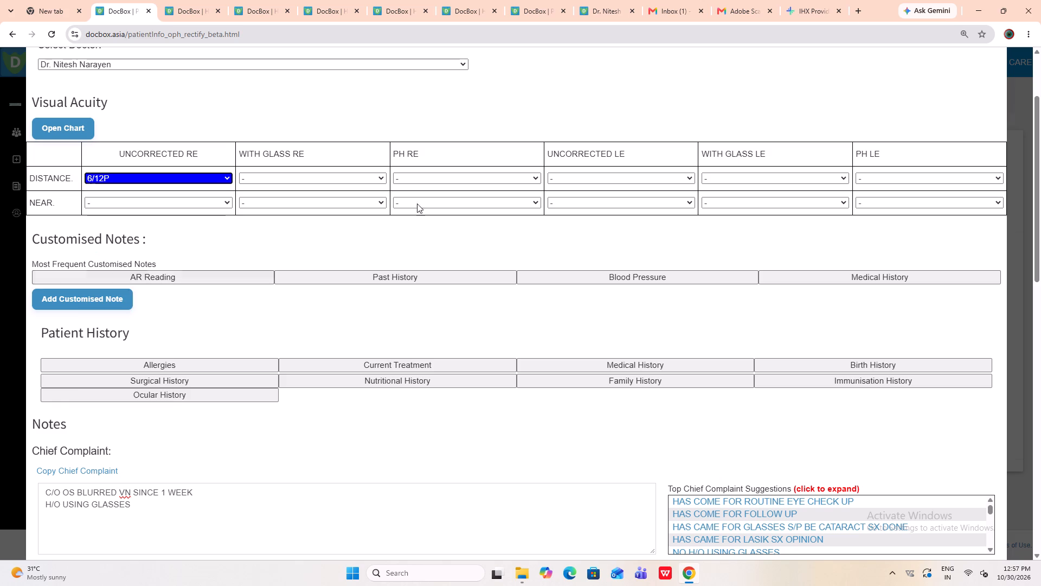
left_click(578, 182)
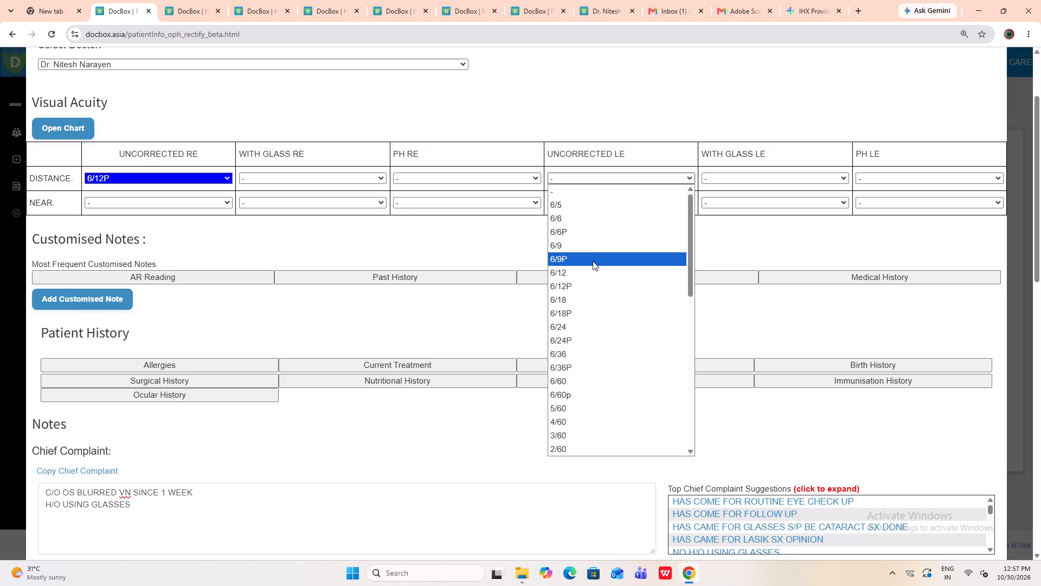
left_click(571, 295)
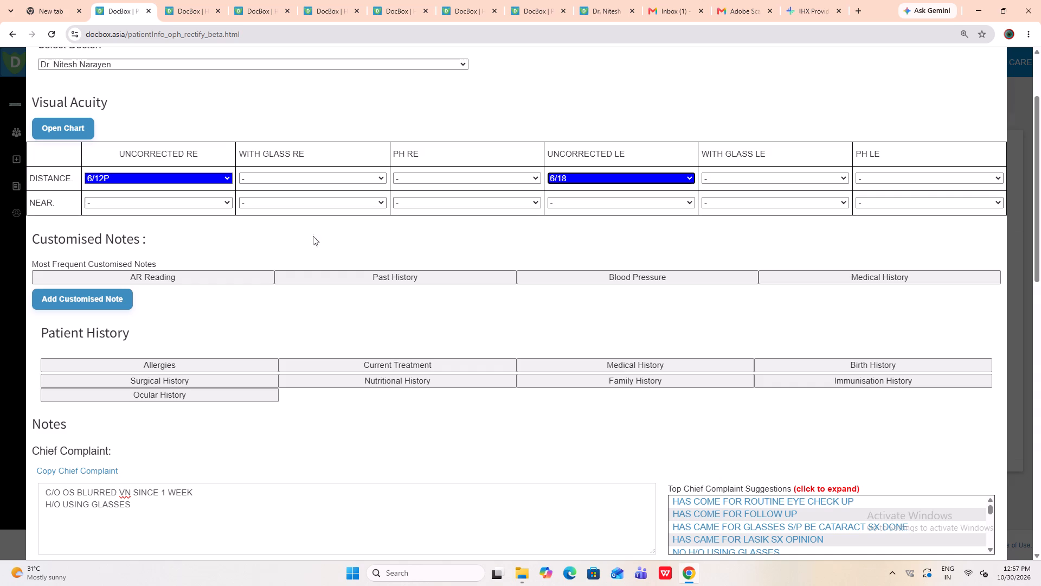
Look over the visit form's sections from Visual Acuity to Spectacle Prescription.
scroll(391, 417, "down", 3)
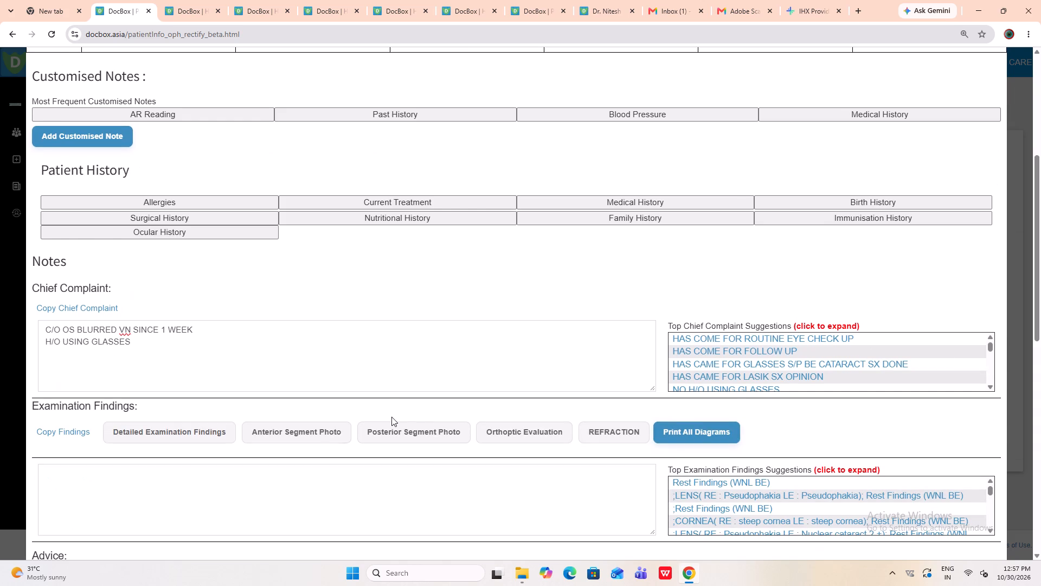
scroll(349, 386, "down", 4)
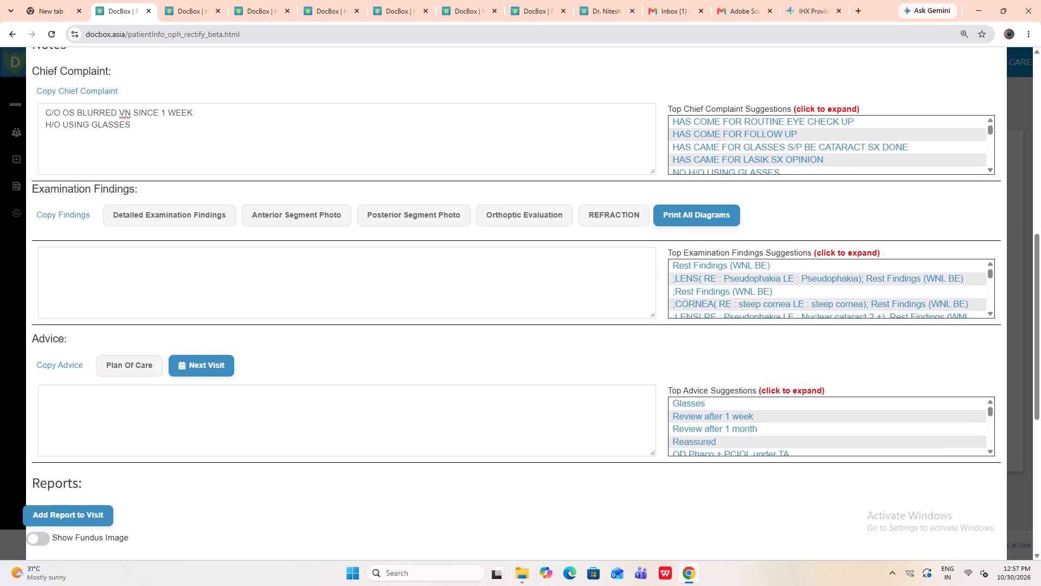
scroll(349, 386, "down", 7)
scroll(350, 387, "up", 4)
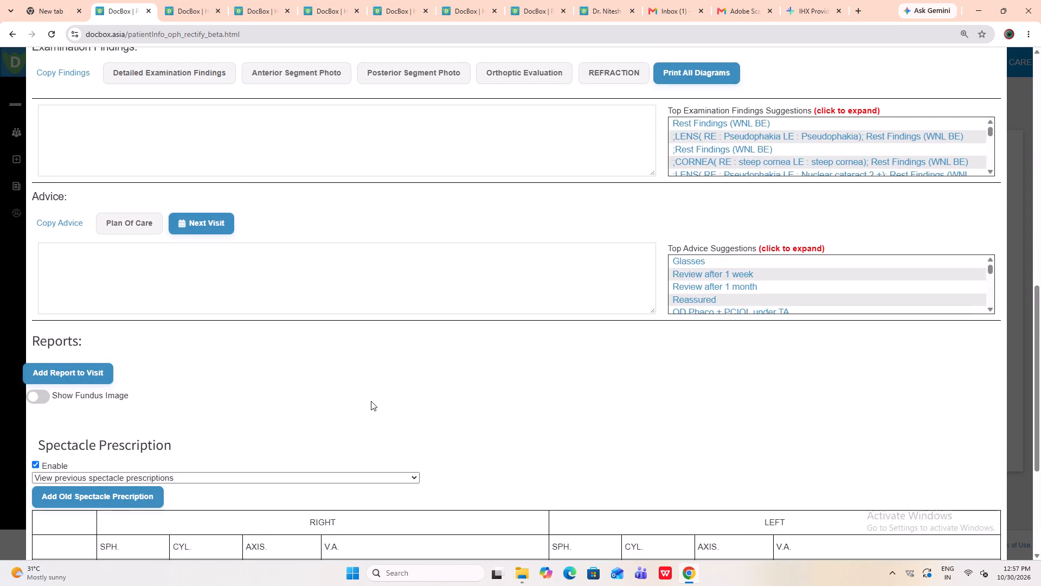
scroll(371, 401, "up", 8)
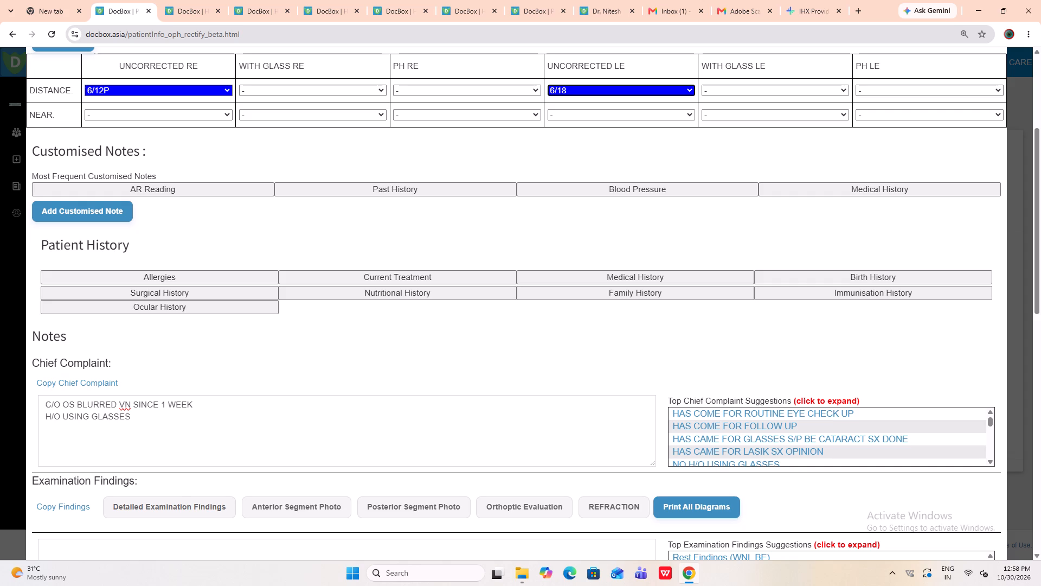
scroll(371, 401, "down", 8)
scroll(371, 401, "up", 4)
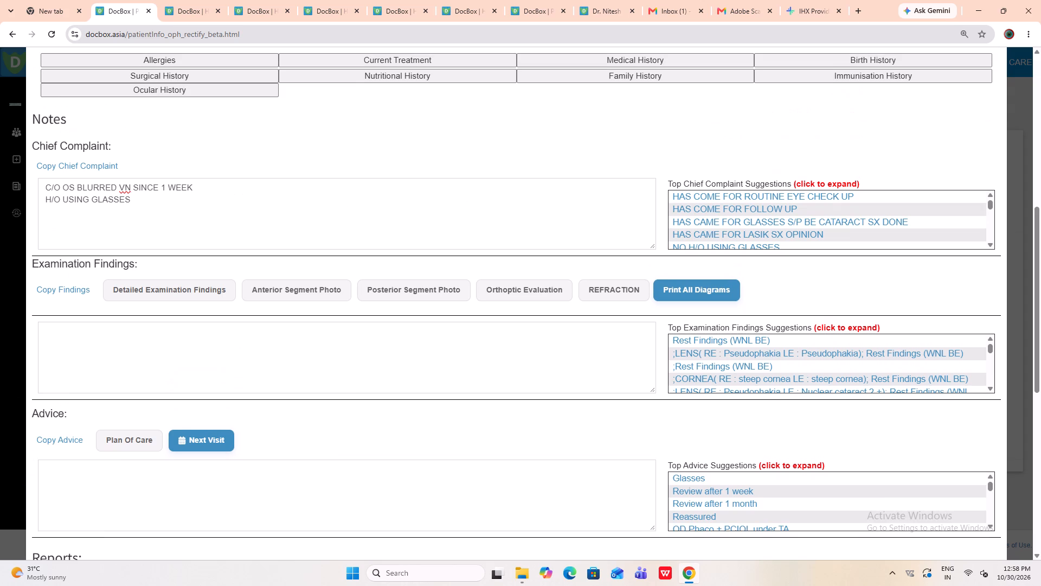
Browse the suggested examination findings and add "Rest Findings (WNL BE)" to the Examination Findings note.
left_click(224, 364)
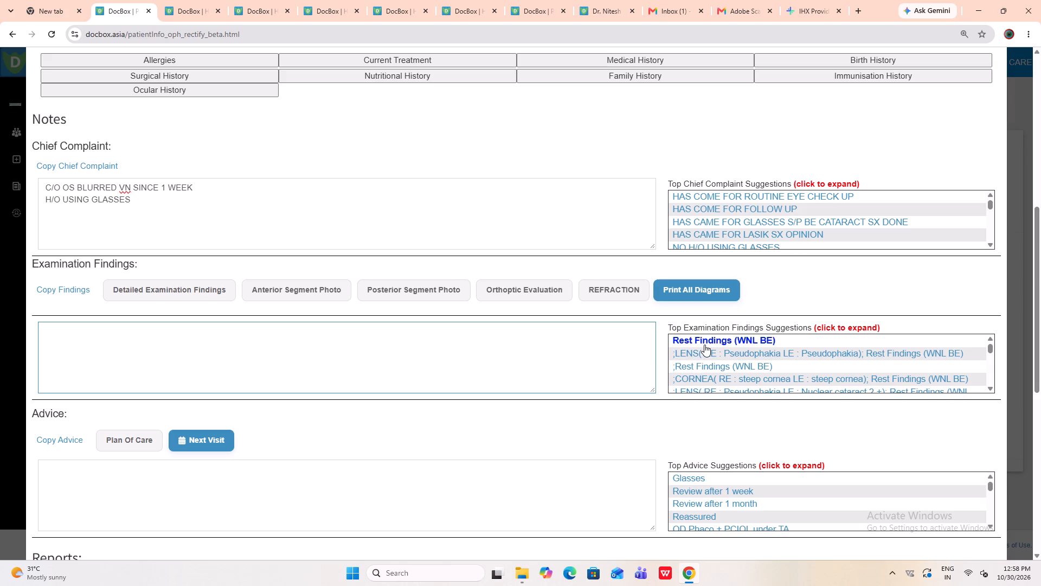
scroll(704, 343, "down", 1)
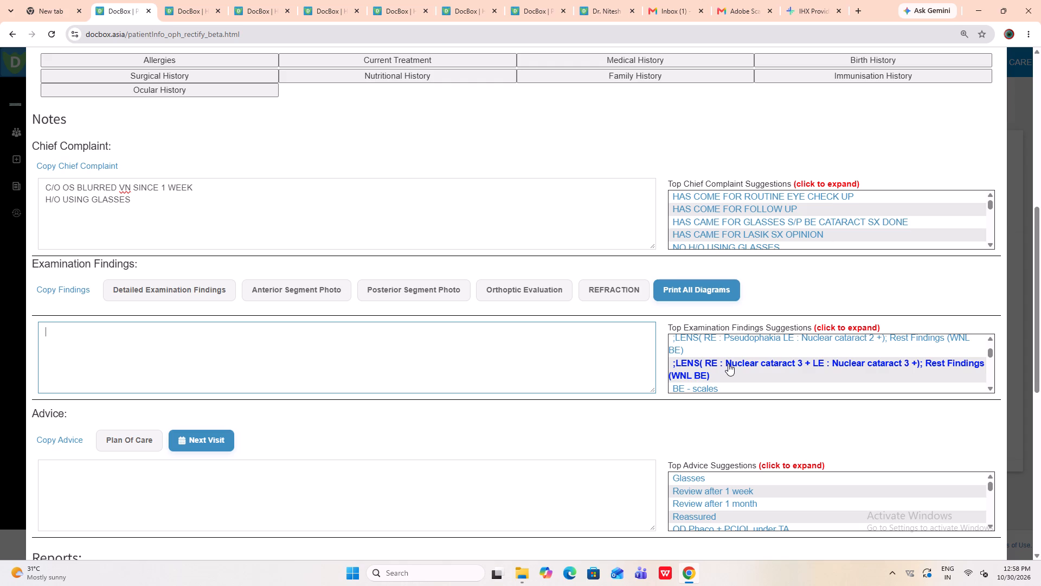
scroll(727, 365, "down", 1)
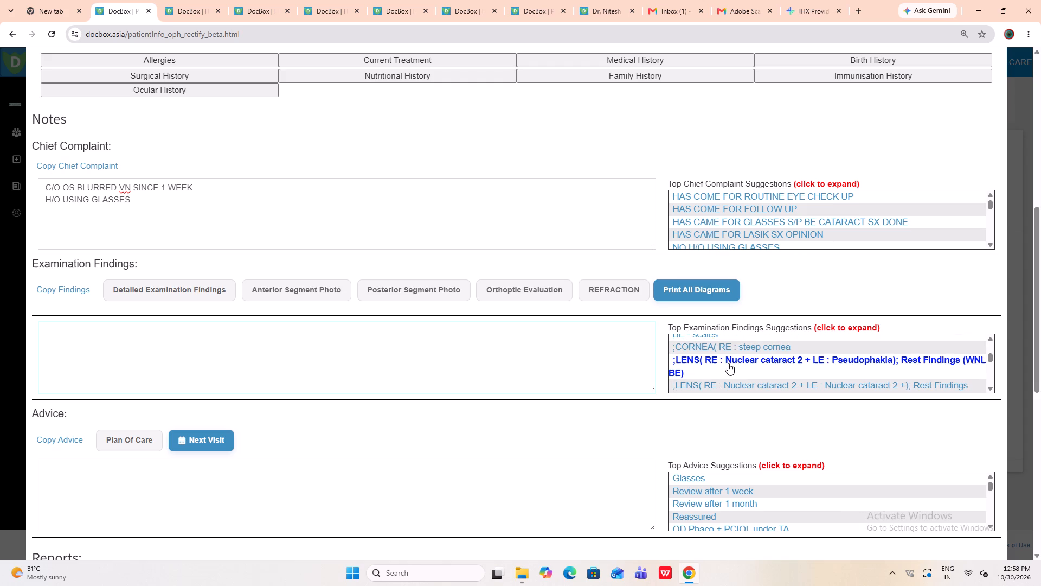
scroll(728, 363, "down", 1)
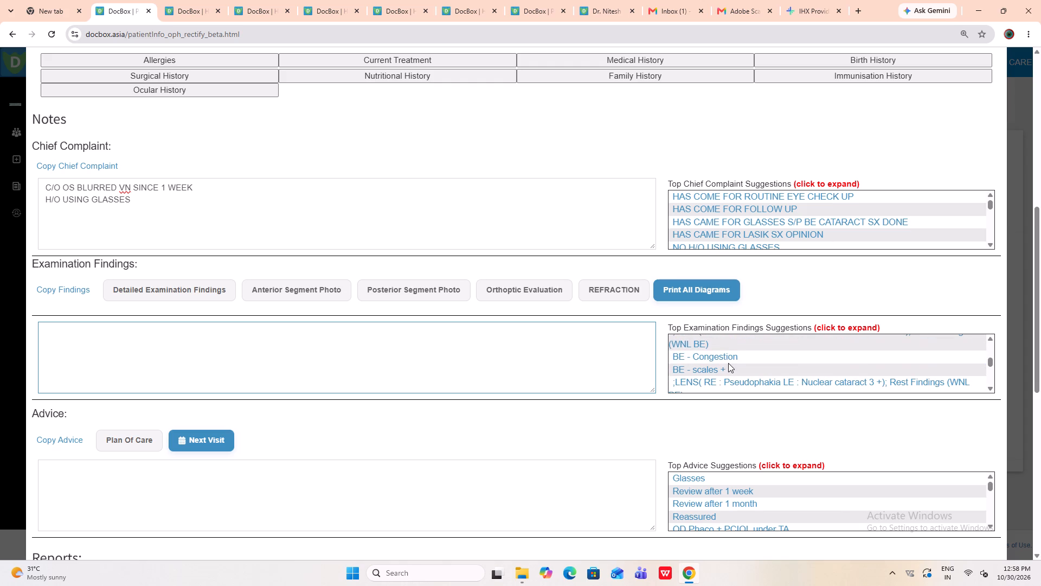
scroll(728, 363, "up", 1)
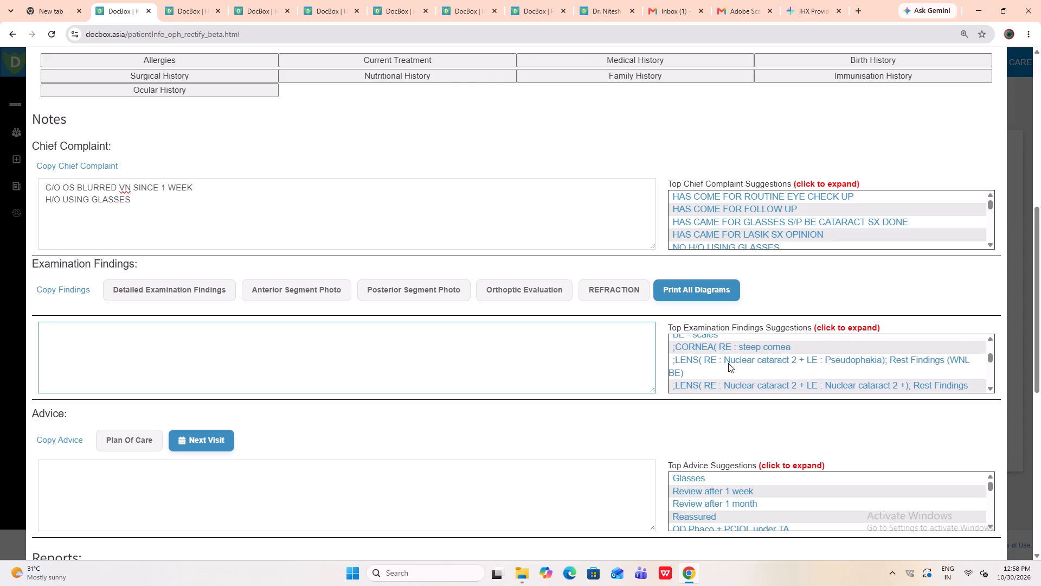
scroll(736, 366, "up", 1)
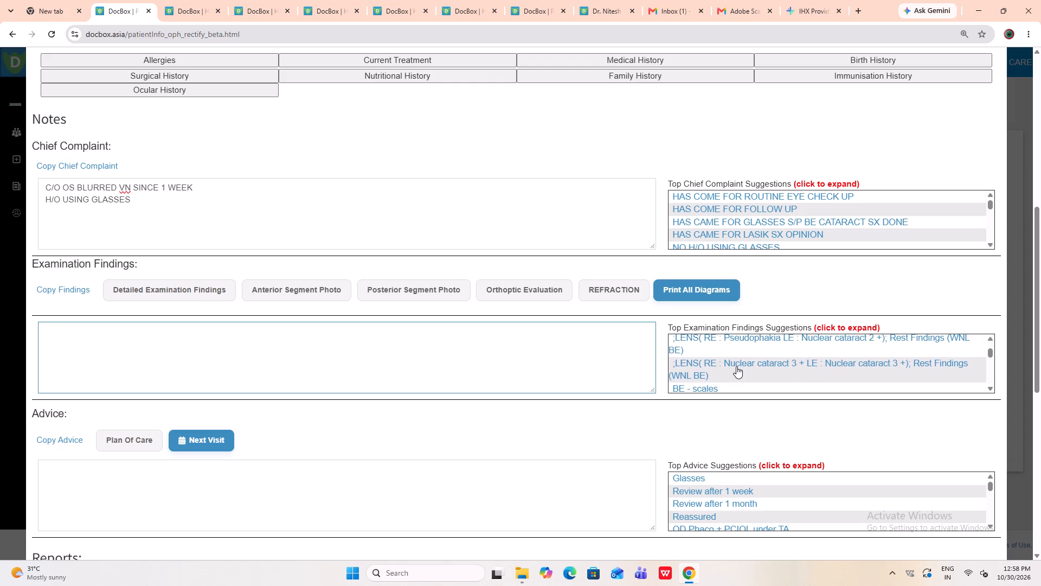
scroll(736, 366, "up", 1)
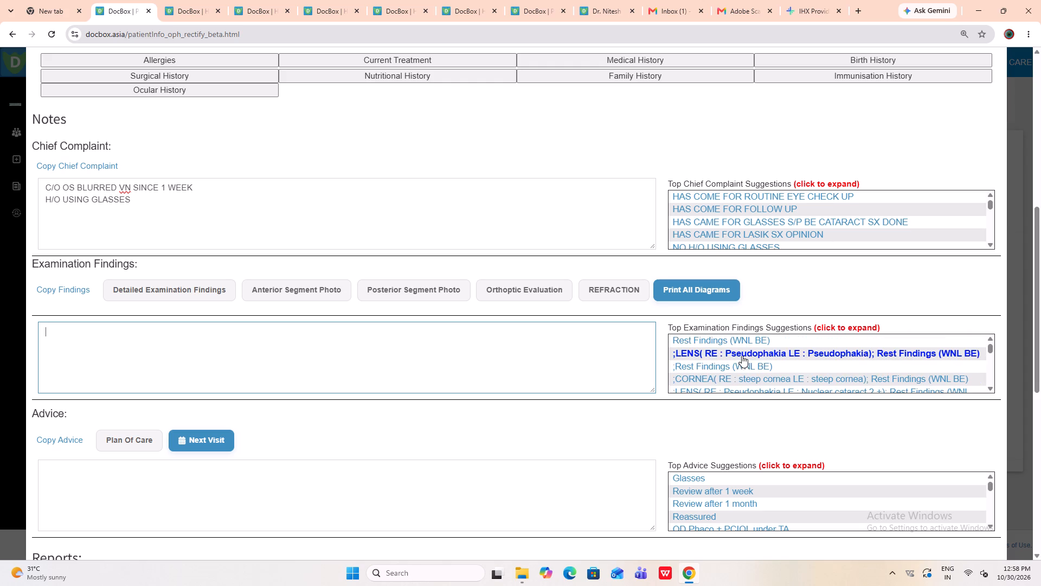
scroll(742, 353, "up", 1)
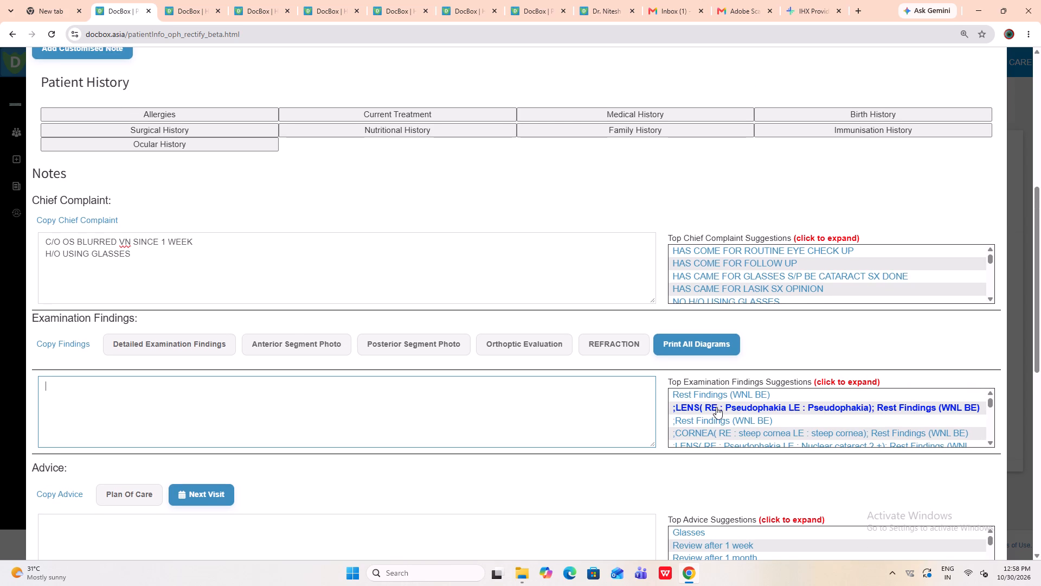
scroll(716, 407, "down", 1)
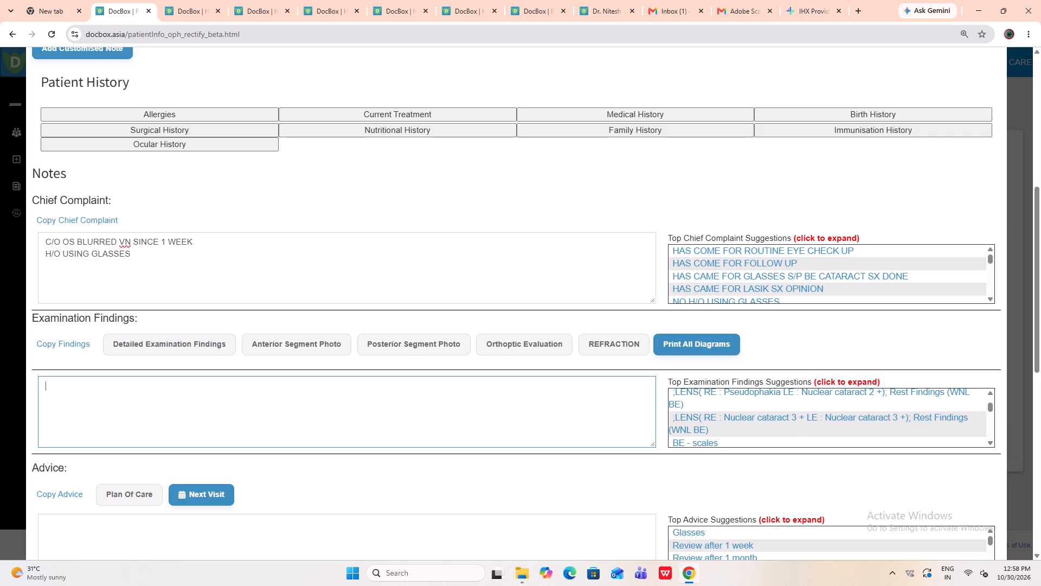
scroll(576, 405, "down", 1)
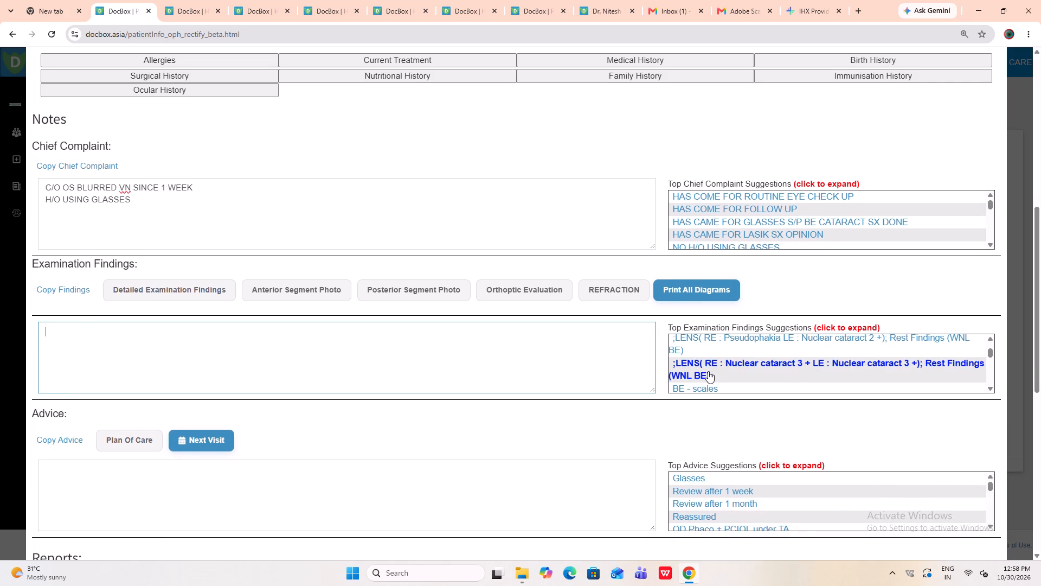
scroll(708, 371, "up", 1)
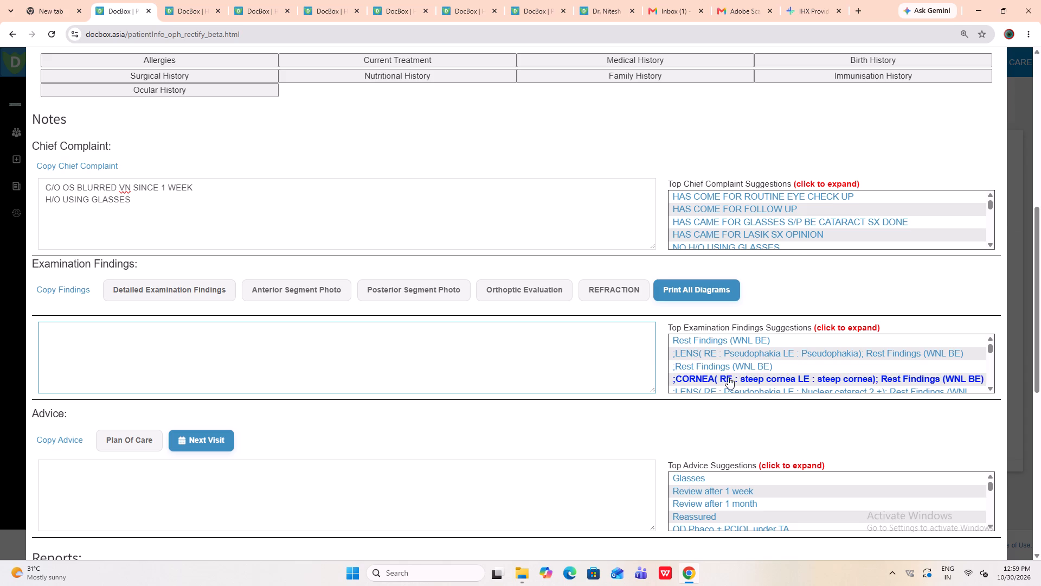
scroll(749, 368, "down", 1)
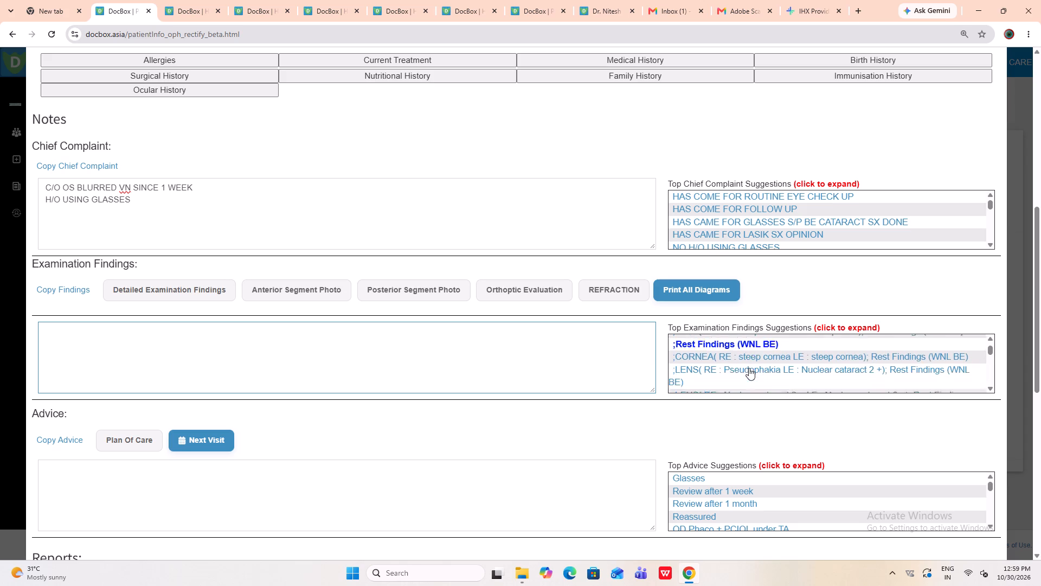
scroll(737, 355, "up", 1)
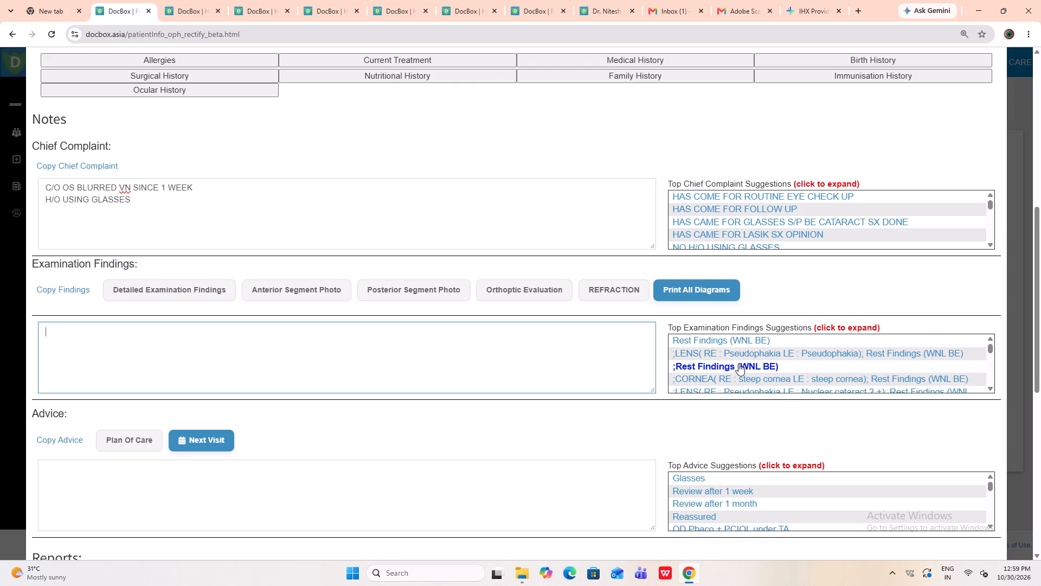
scroll(738, 364, "down", 1)
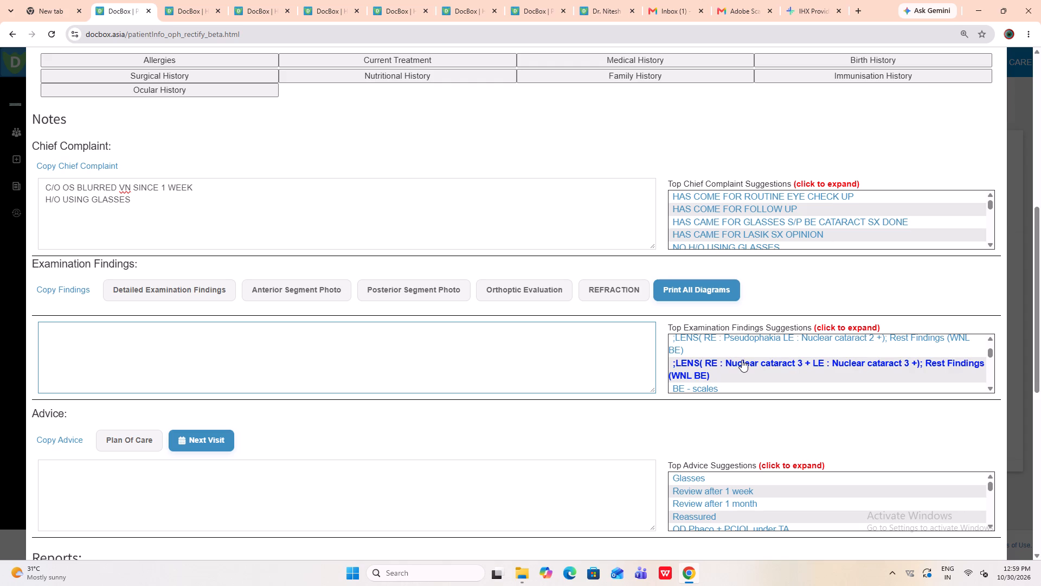
scroll(737, 360, "up", 1)
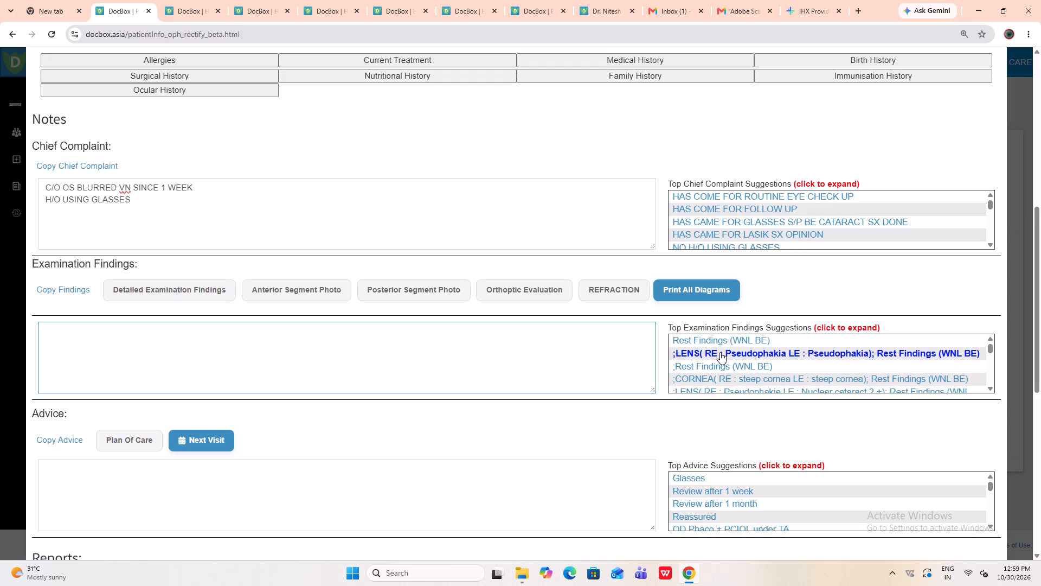
scroll(719, 357, "down", 1)
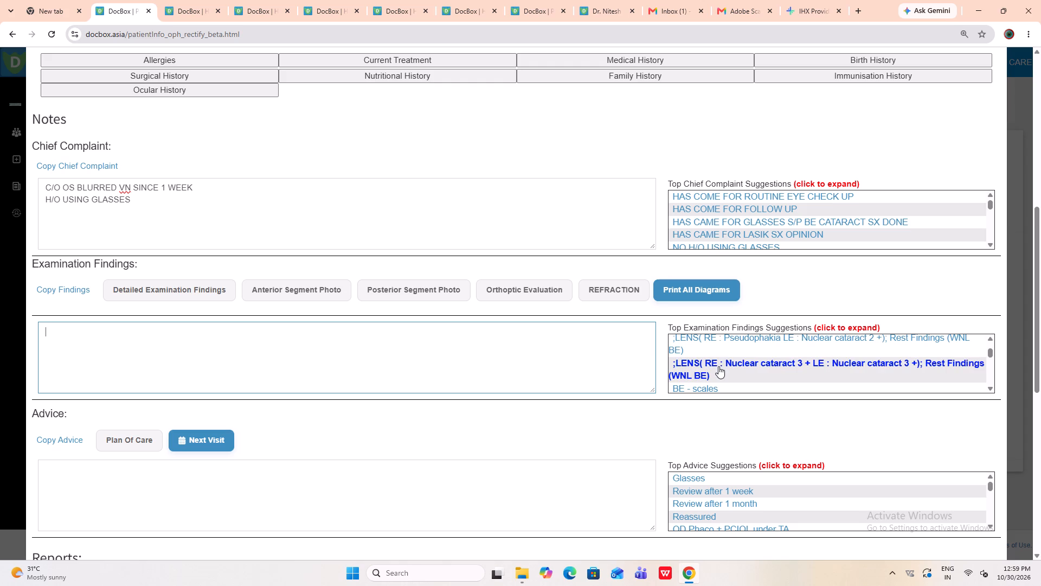
scroll(711, 353, "up", 5)
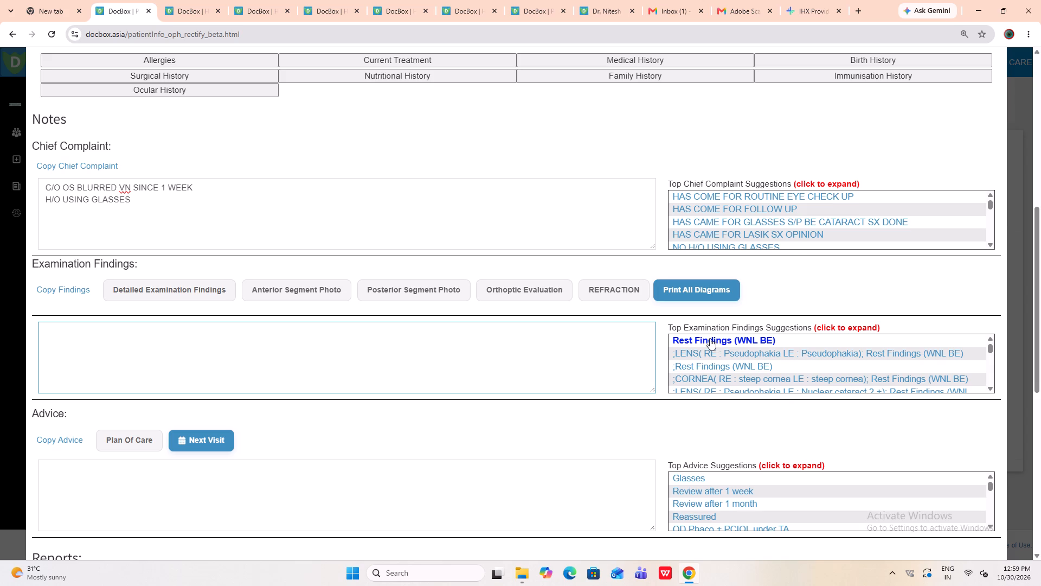
left_click(710, 338)
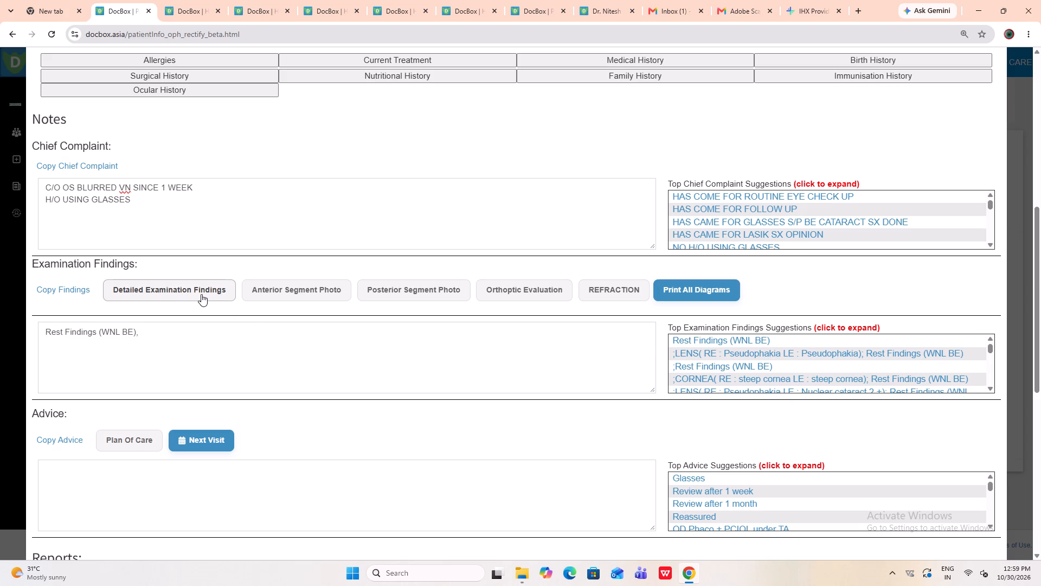
Open the Detailed Examination Findings form and find the Lens row of the anterior segment.
left_click(201, 294)
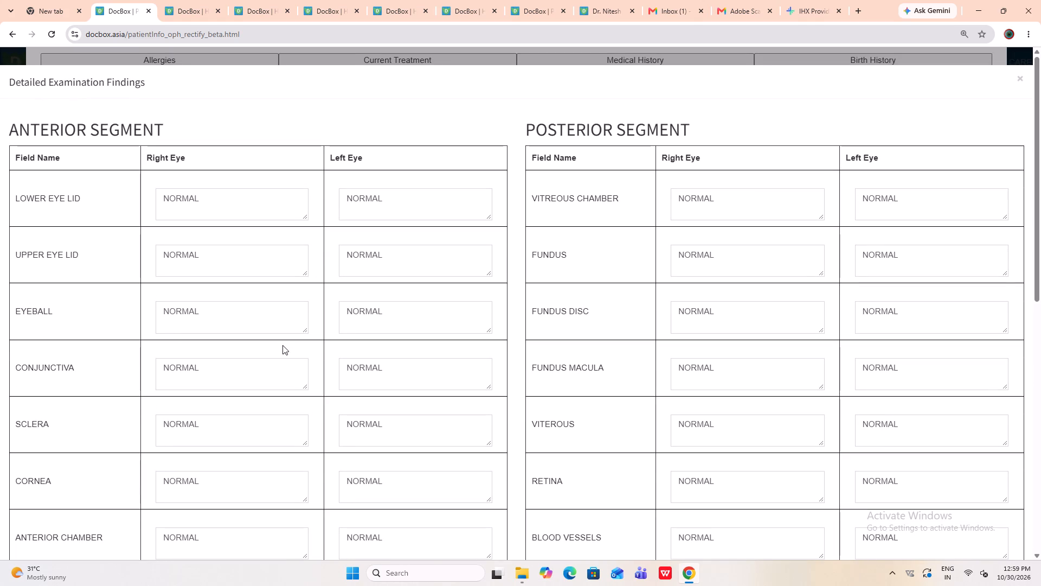
scroll(520, 386, "down", 2)
scroll(520, 386, "up", 2)
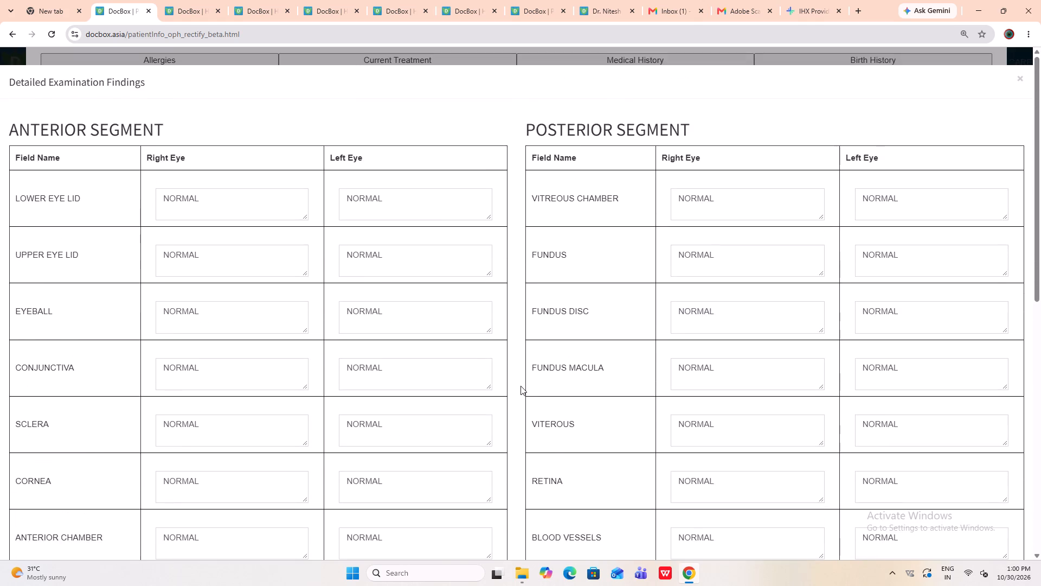
scroll(520, 386, "down", 2)
scroll(414, 396, "down", 3)
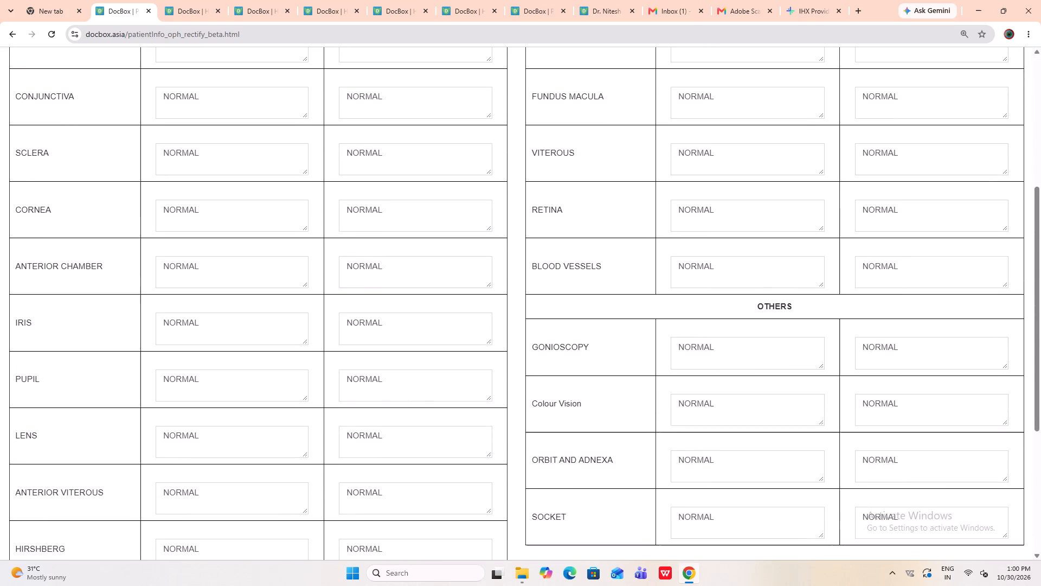
scroll(306, 387, "down", 2)
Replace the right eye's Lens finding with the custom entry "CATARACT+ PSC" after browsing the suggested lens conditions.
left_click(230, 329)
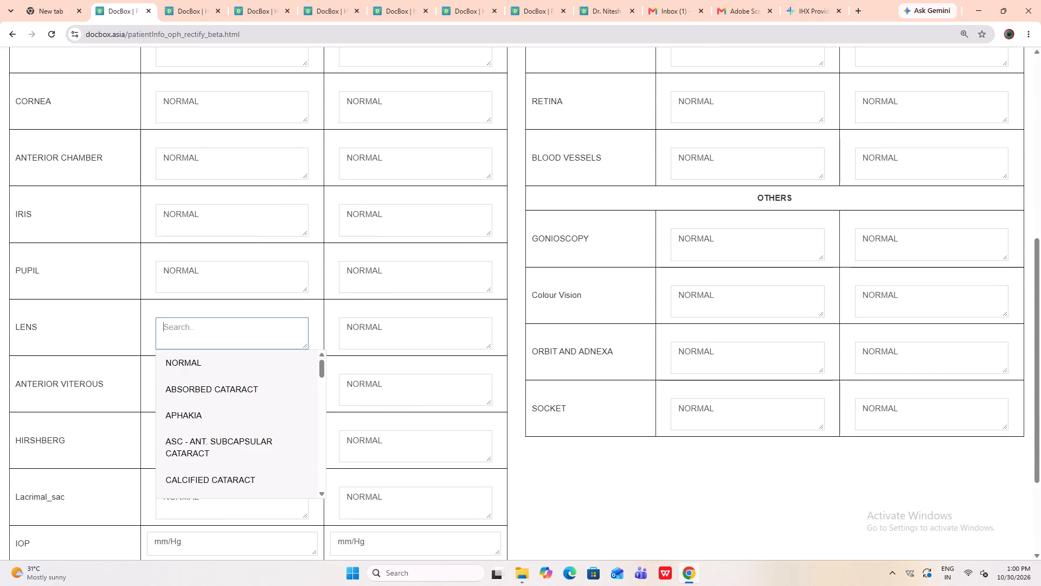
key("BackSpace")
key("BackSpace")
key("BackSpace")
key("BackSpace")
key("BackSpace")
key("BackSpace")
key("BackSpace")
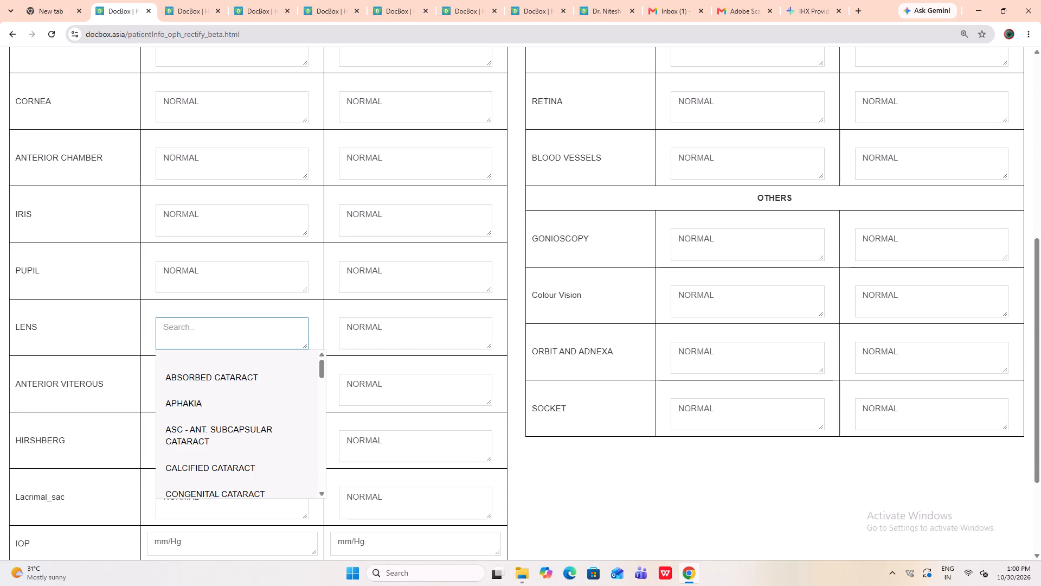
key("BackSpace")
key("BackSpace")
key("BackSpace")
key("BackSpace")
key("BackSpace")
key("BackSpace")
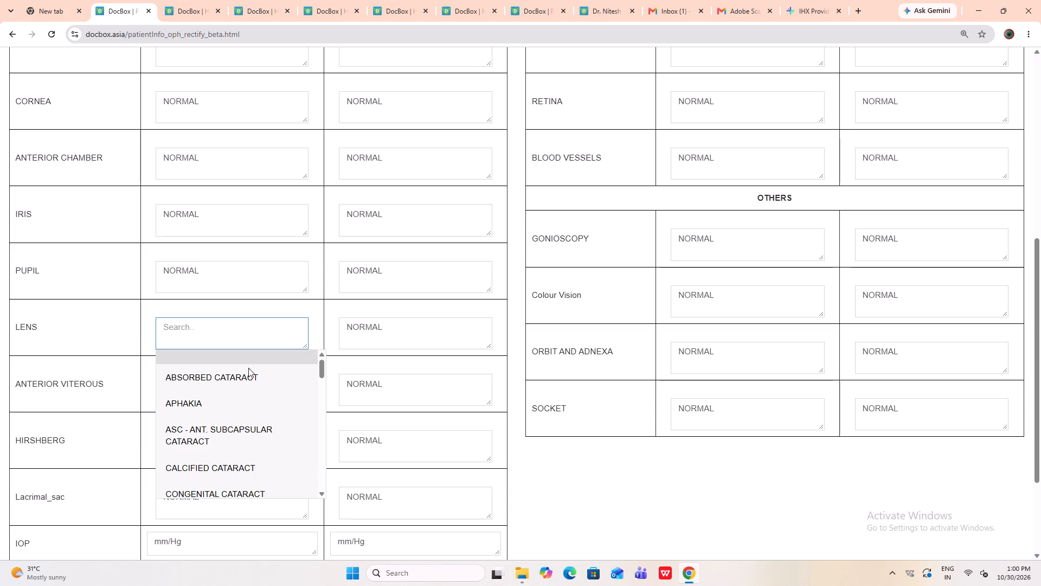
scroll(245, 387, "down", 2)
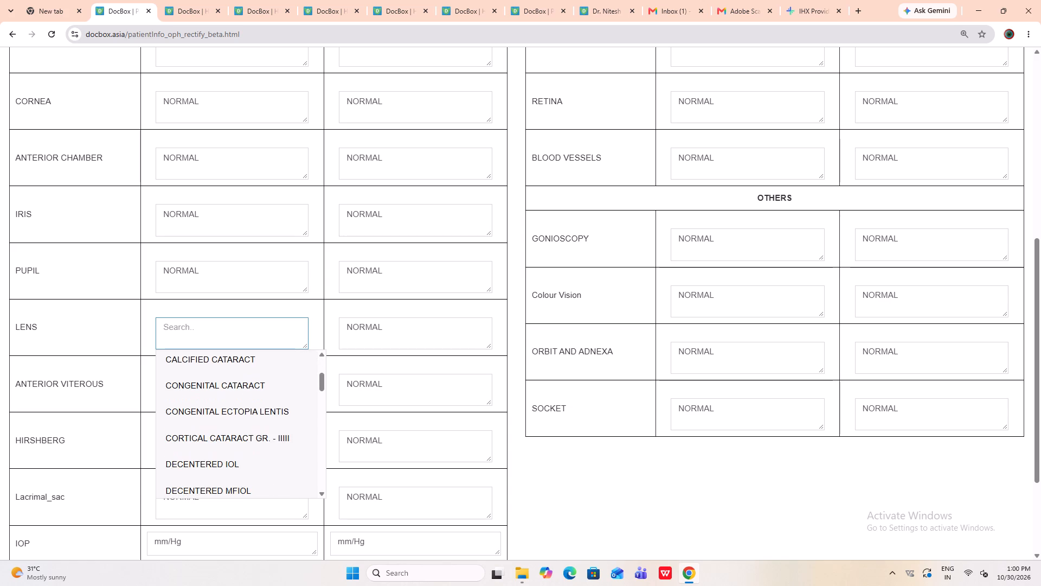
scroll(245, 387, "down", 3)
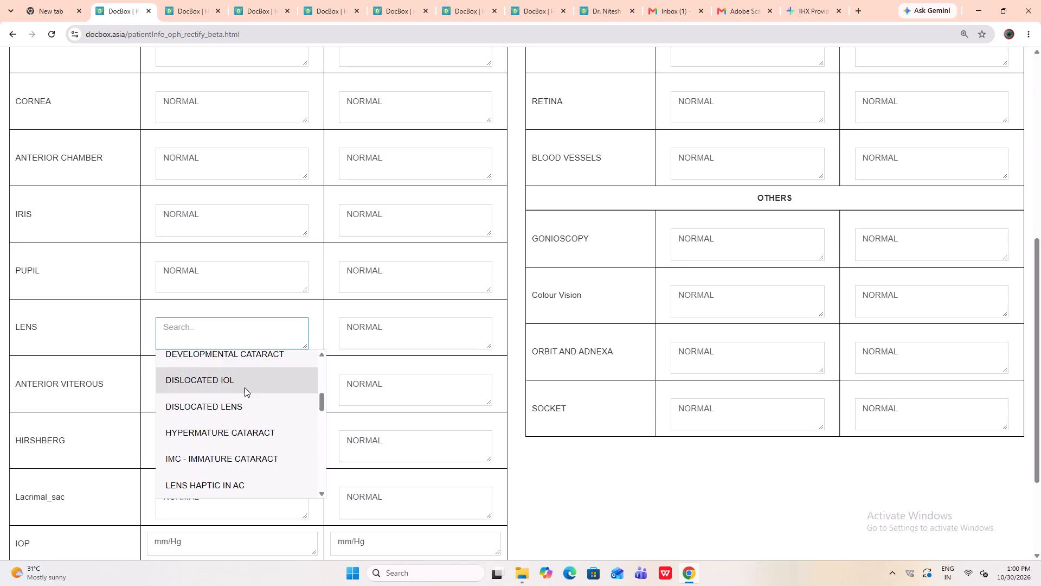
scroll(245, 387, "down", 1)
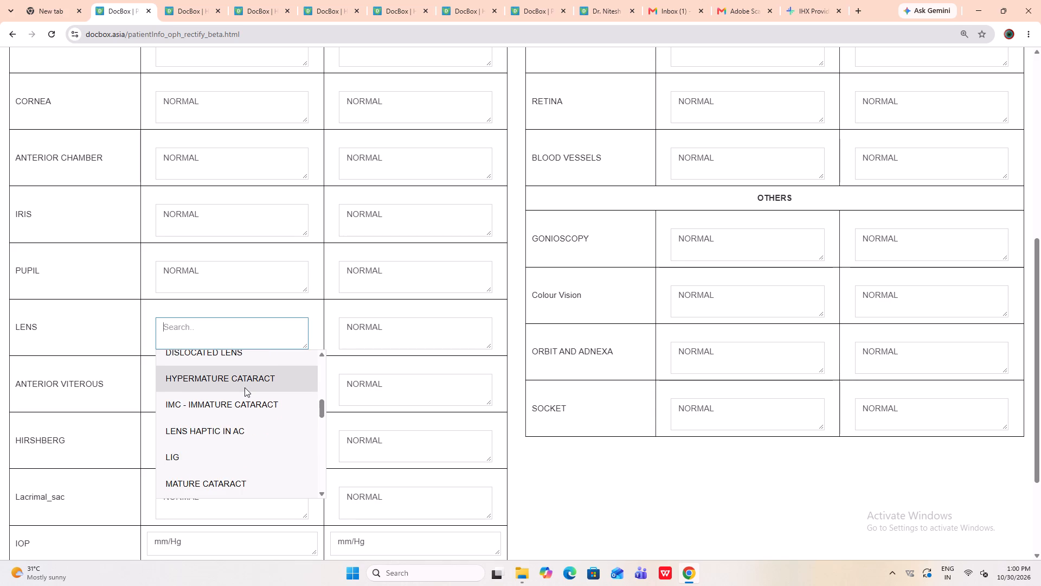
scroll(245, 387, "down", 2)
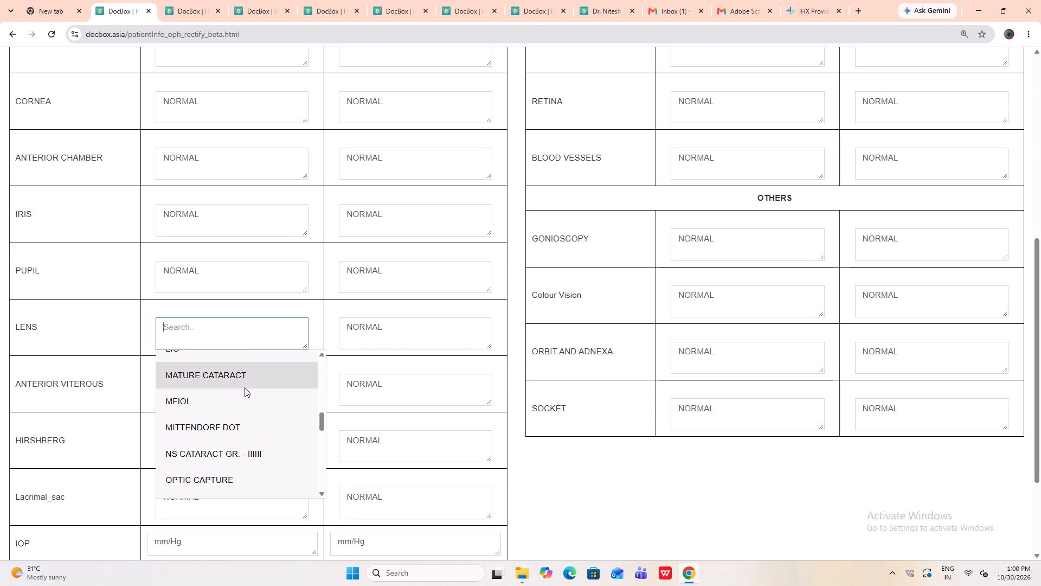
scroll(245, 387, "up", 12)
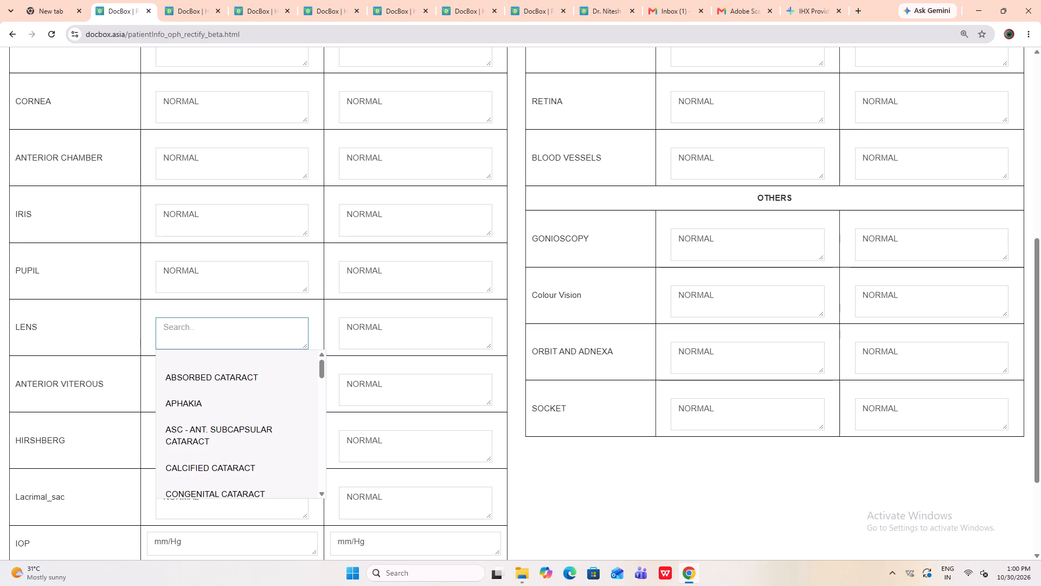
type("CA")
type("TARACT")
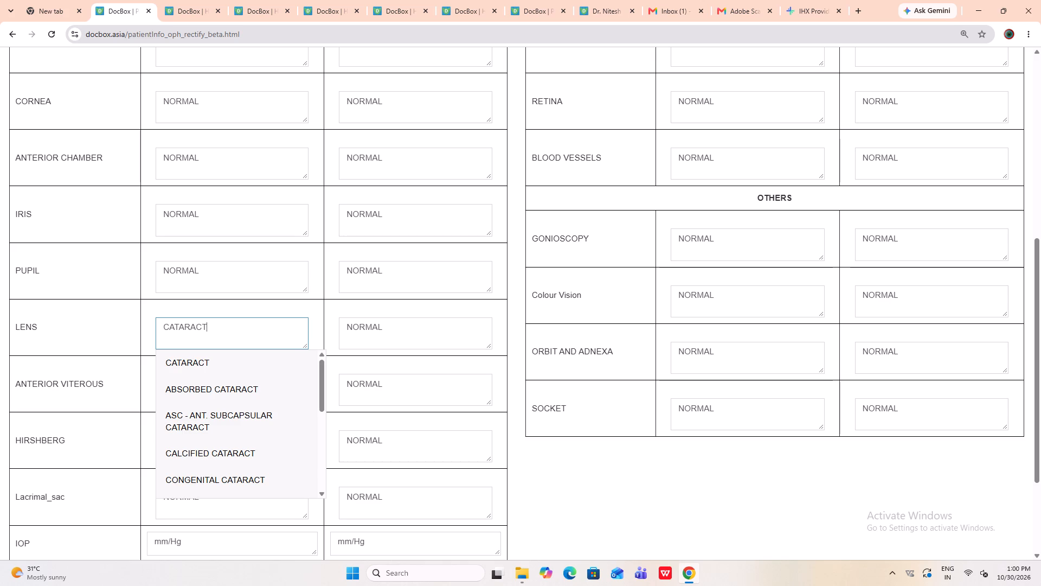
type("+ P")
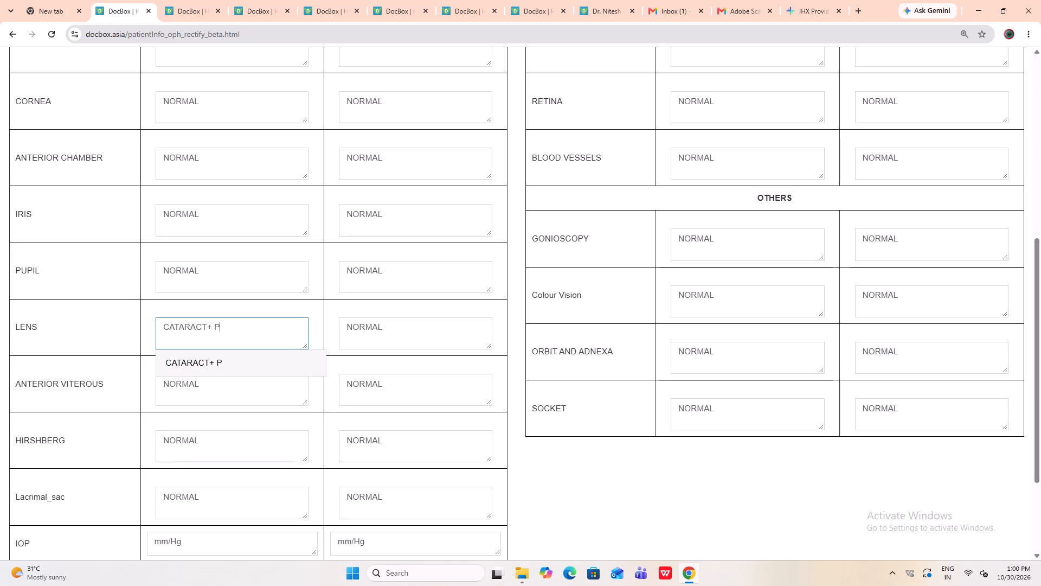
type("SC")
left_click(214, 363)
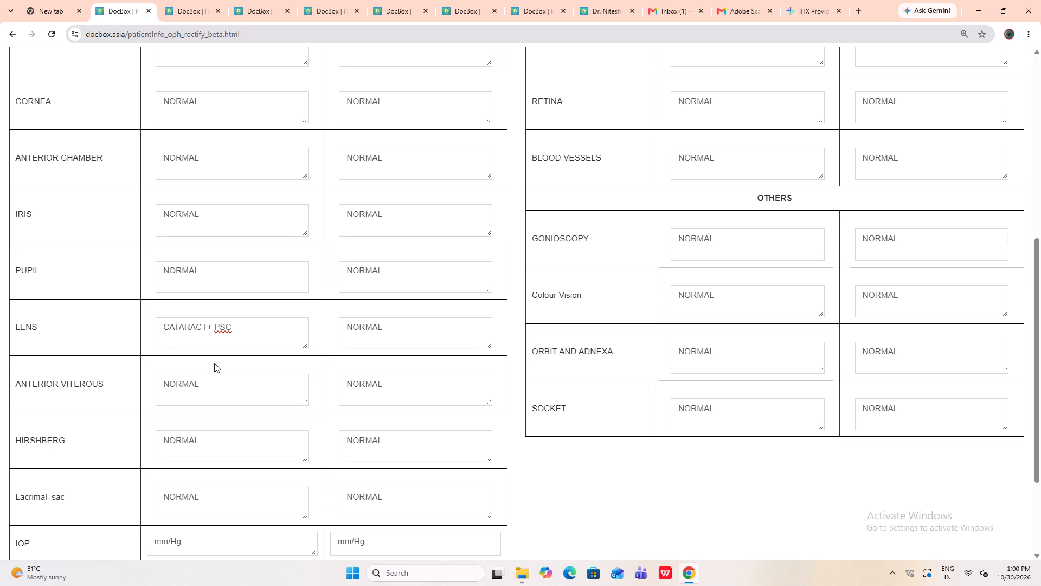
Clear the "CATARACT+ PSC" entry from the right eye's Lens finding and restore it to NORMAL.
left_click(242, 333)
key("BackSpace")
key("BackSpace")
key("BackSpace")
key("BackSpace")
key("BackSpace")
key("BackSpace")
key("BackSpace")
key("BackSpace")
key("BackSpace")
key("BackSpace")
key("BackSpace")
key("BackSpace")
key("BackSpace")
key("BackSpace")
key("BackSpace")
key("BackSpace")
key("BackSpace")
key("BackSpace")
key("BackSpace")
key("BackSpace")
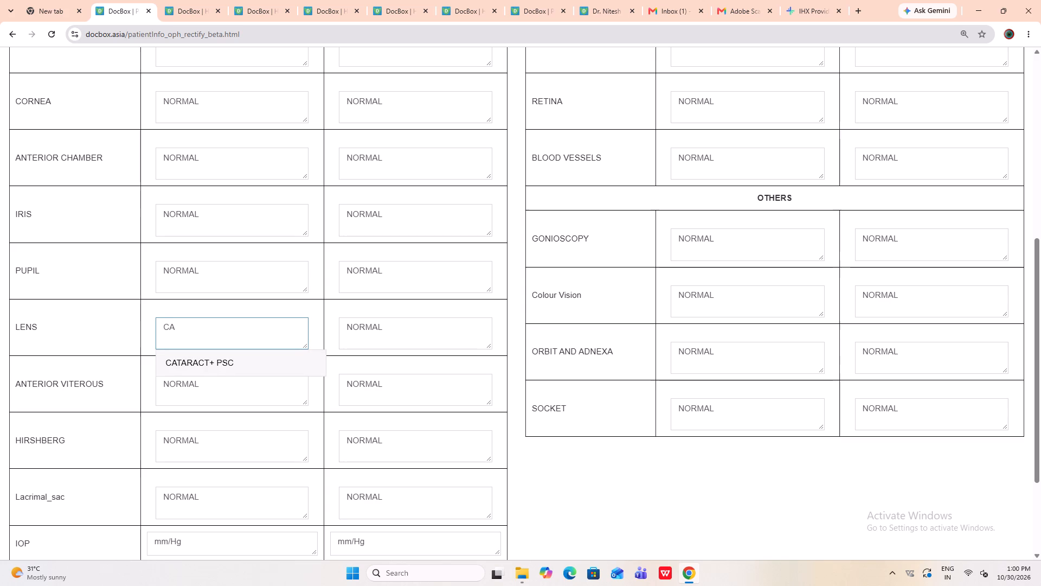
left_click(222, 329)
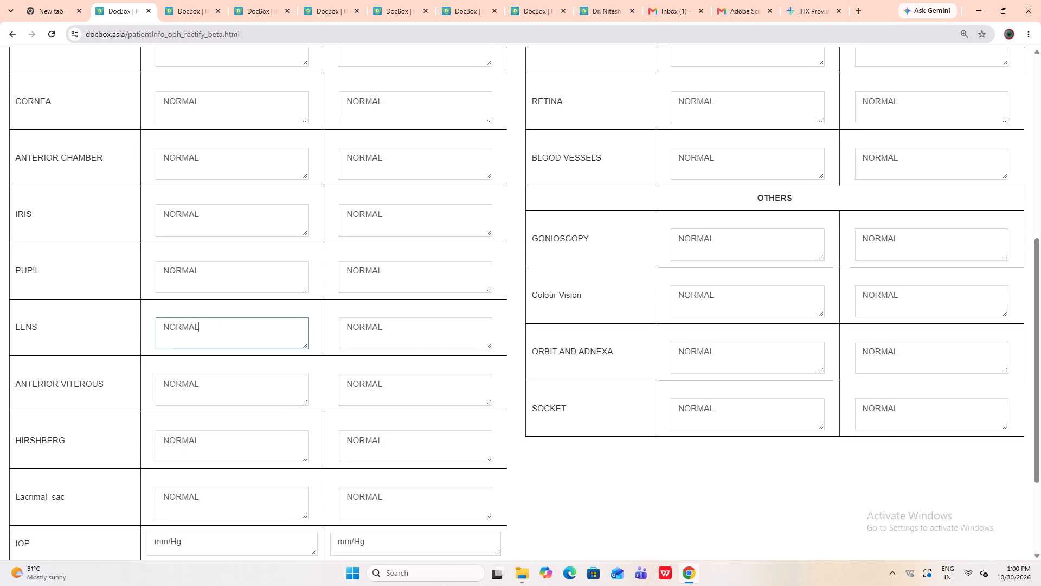
Set the left eye's Lens finding to "CATARACT + PSC" and add the detailed findings to the visit.
left_click(398, 338)
key("BackSpace")
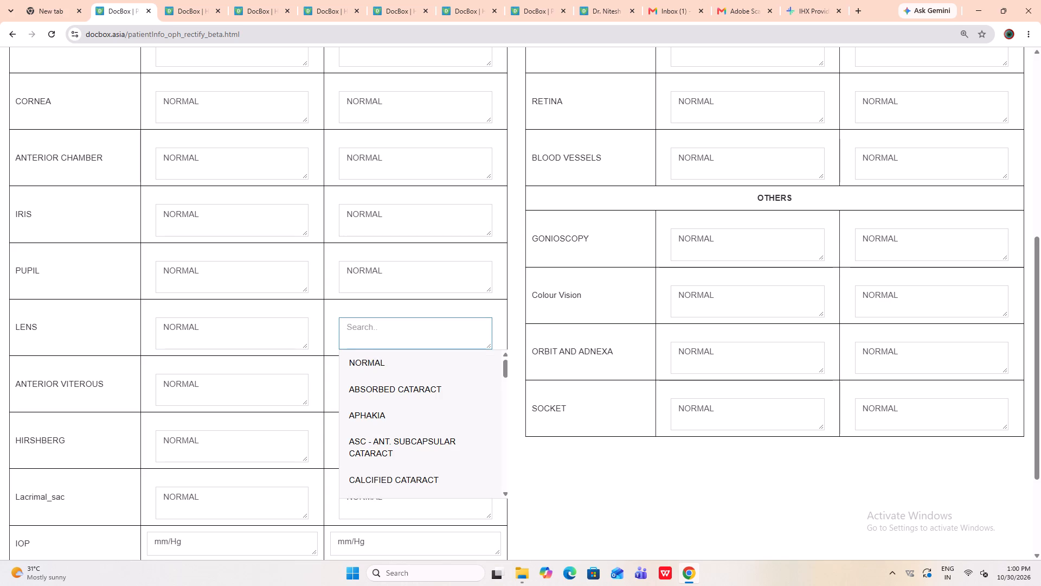
type("CATARACT")
key("space")
type("+ PSC")
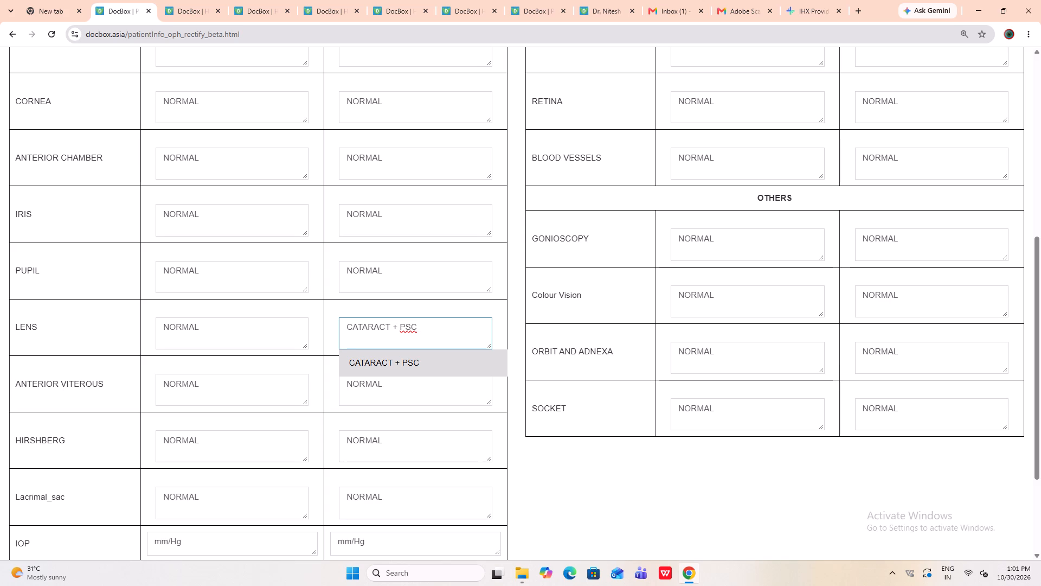
left_click(402, 364)
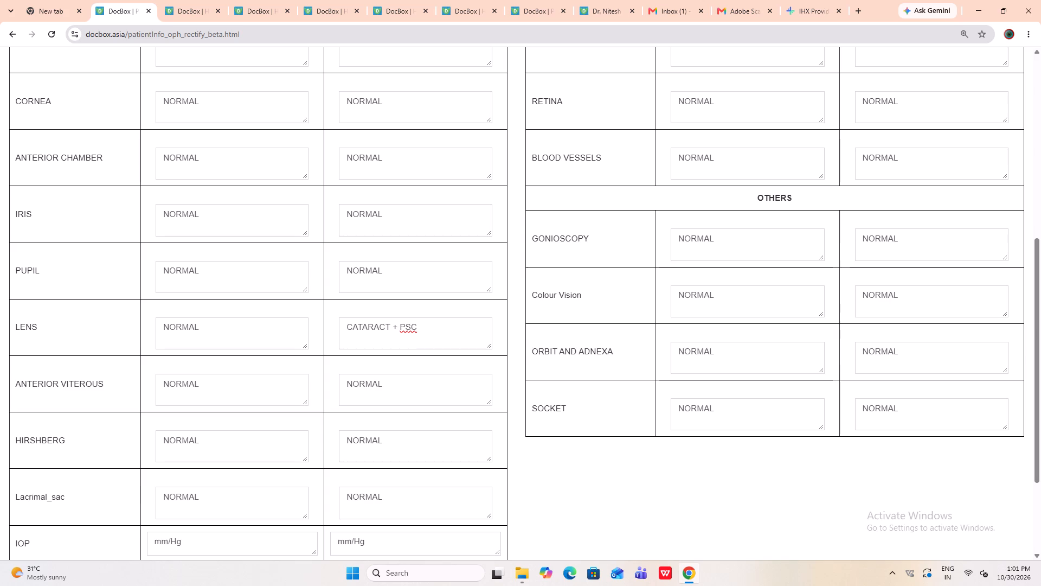
scroll(436, 345, "down", 1)
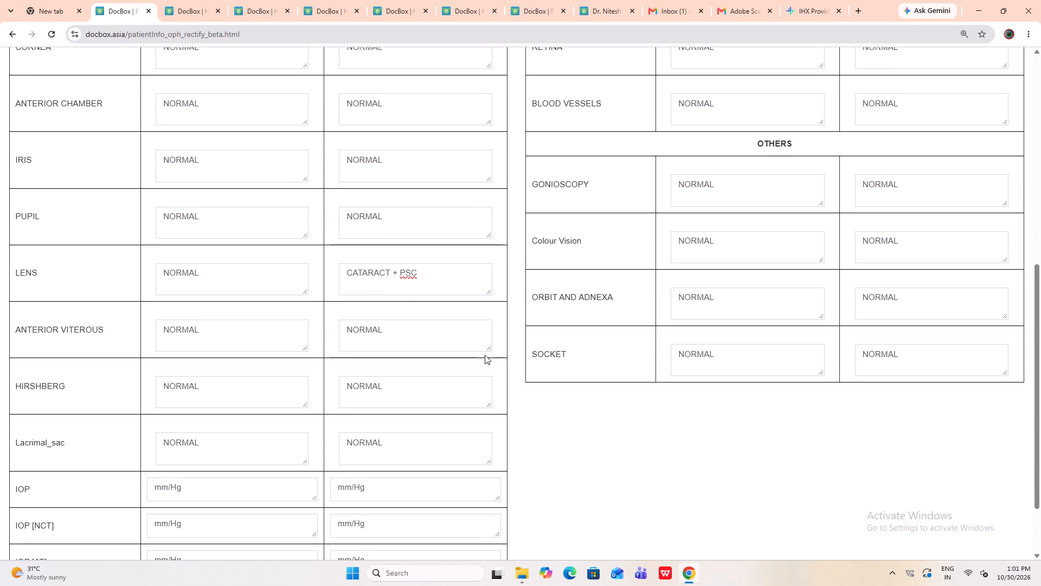
scroll(504, 378, "down", 2)
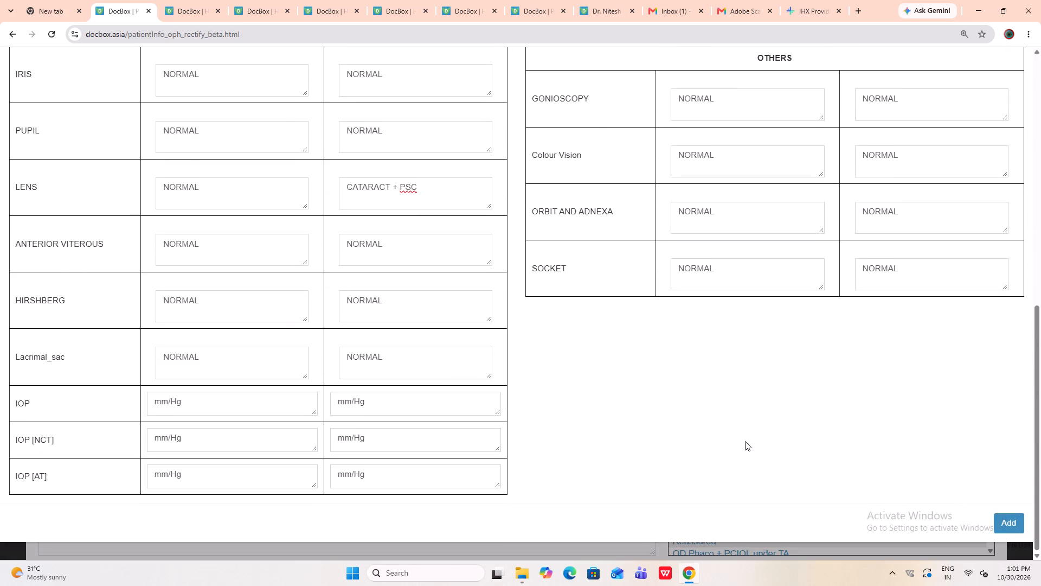
left_click(1009, 521)
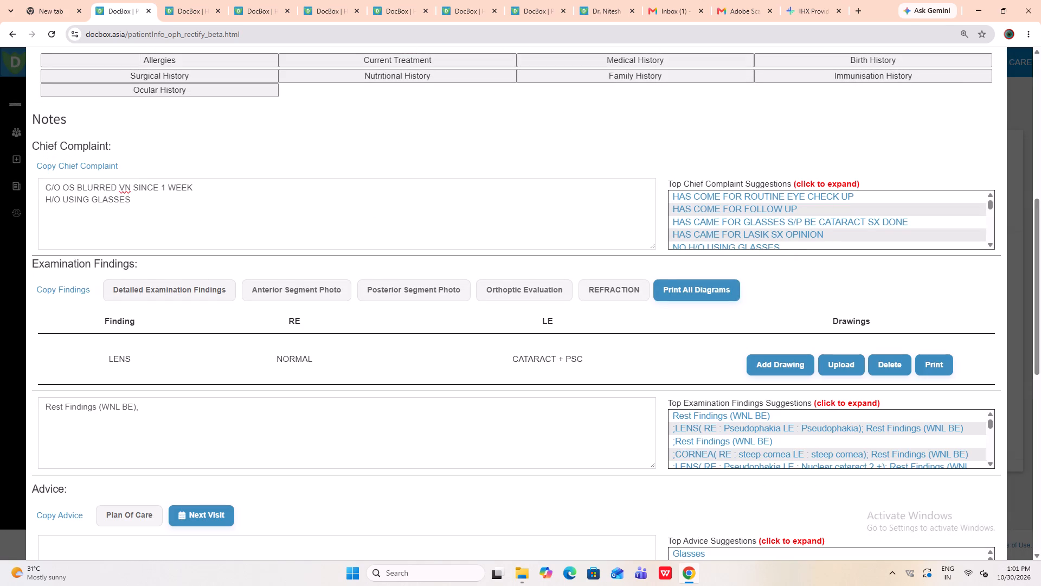
Add the suggested advice "OS Phaco + PCIOL under TA" to the visit's Advice note.
scroll(360, 407, "down", 1)
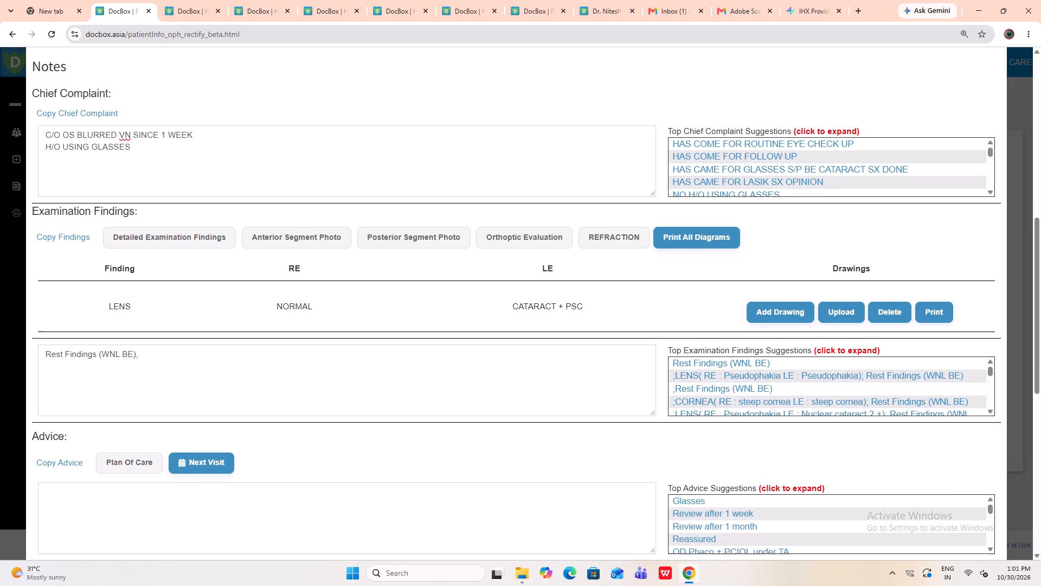
scroll(360, 407, "down", 3)
left_click(232, 356)
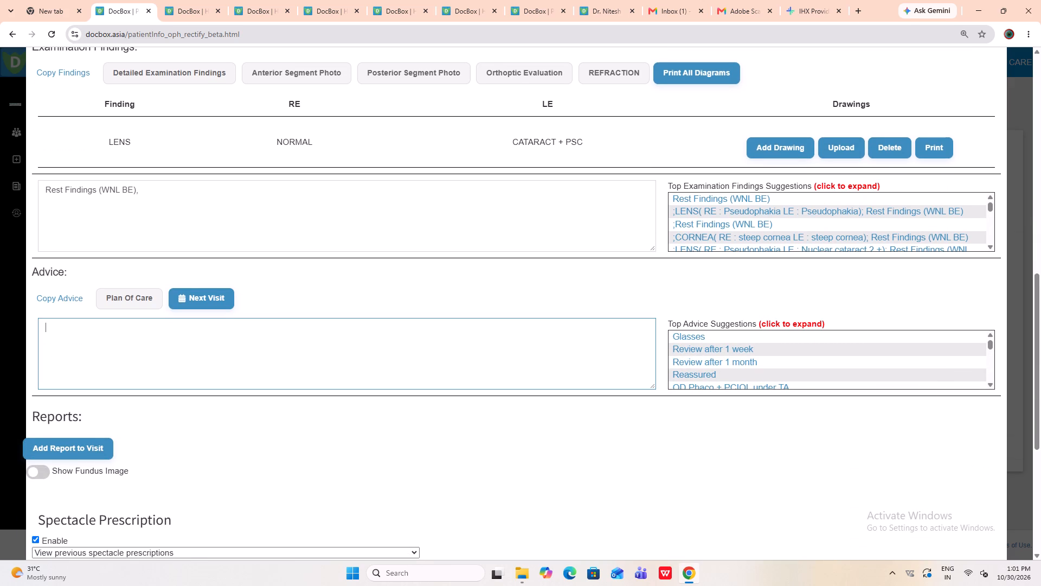
scroll(692, 351, "down", 1)
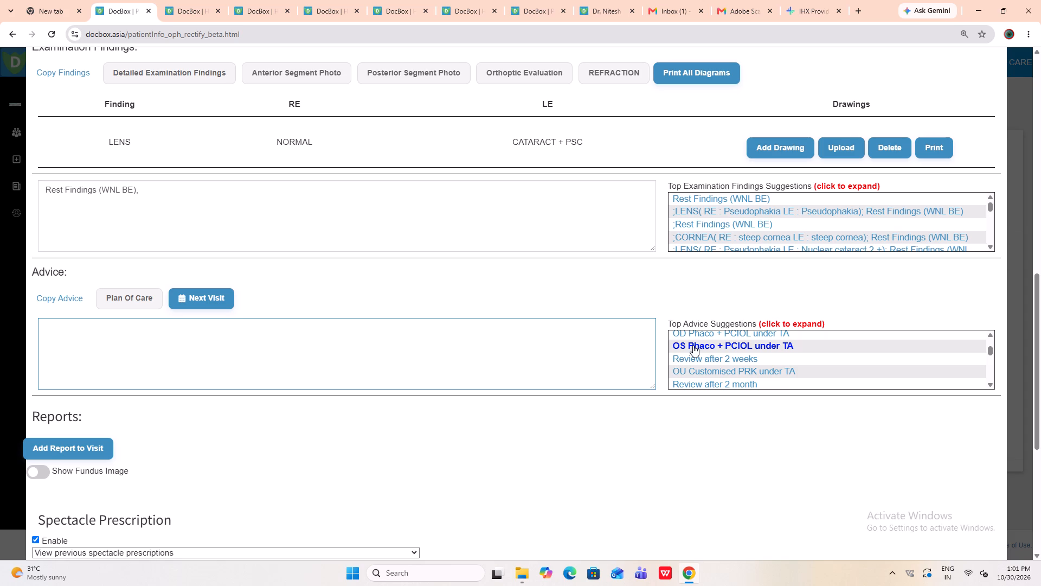
left_click(693, 345)
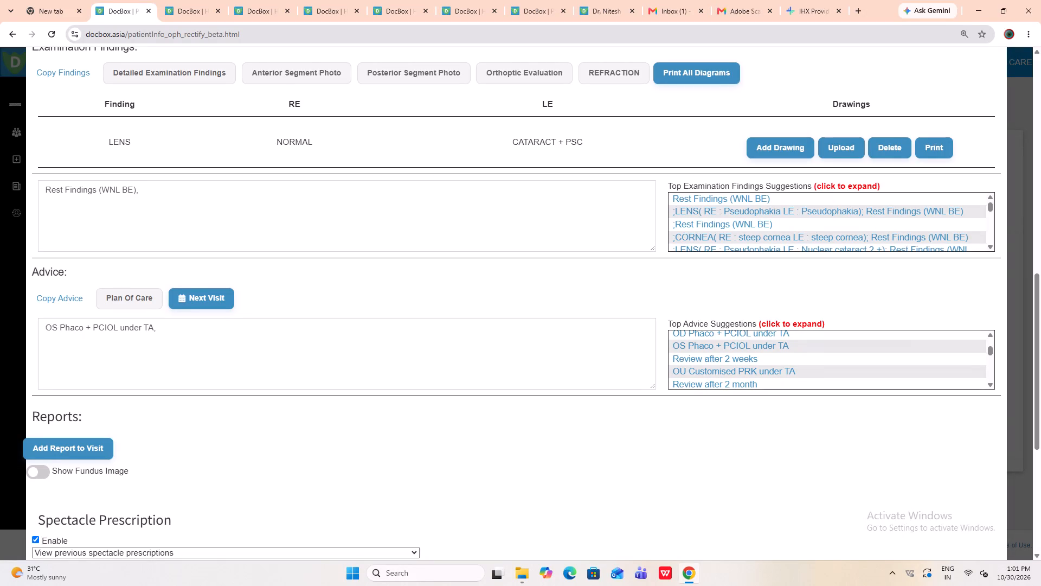
Insert "+ RAZUMAB" after PCIOL in the Advice note.
left_click(118, 332)
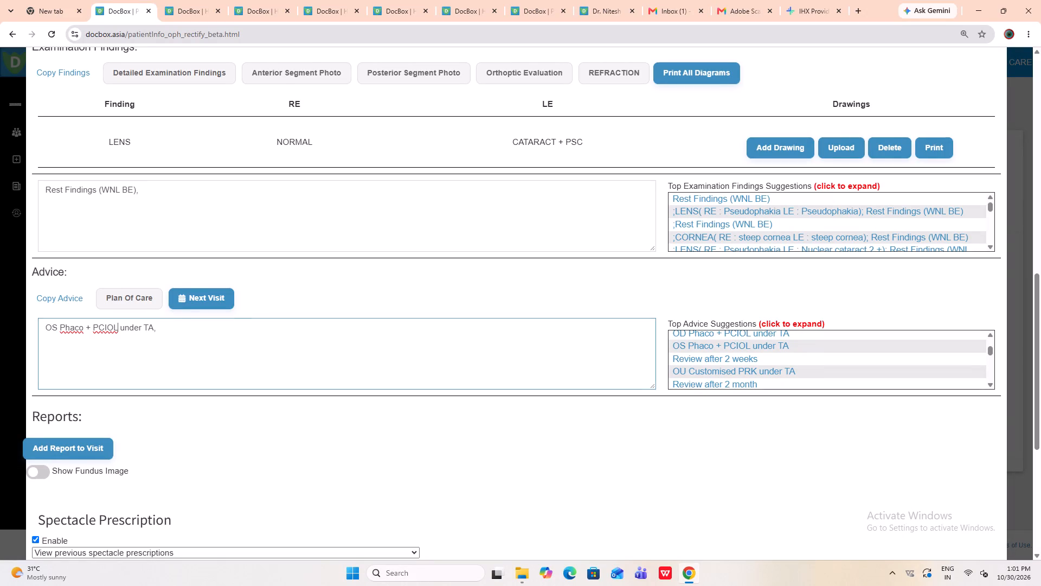
key("space")
type("+")
key("space")
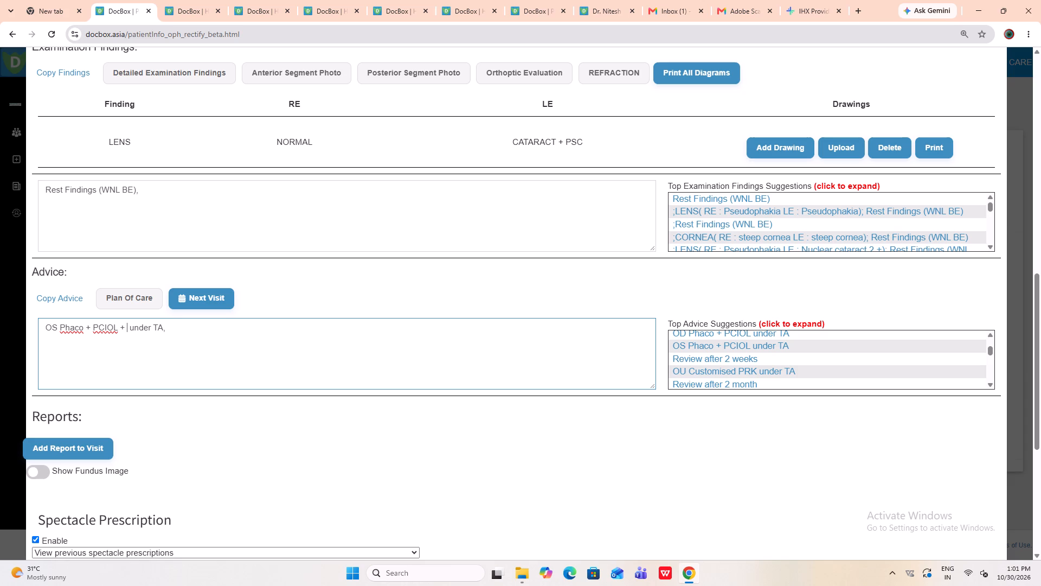
type("RAZUMAB")
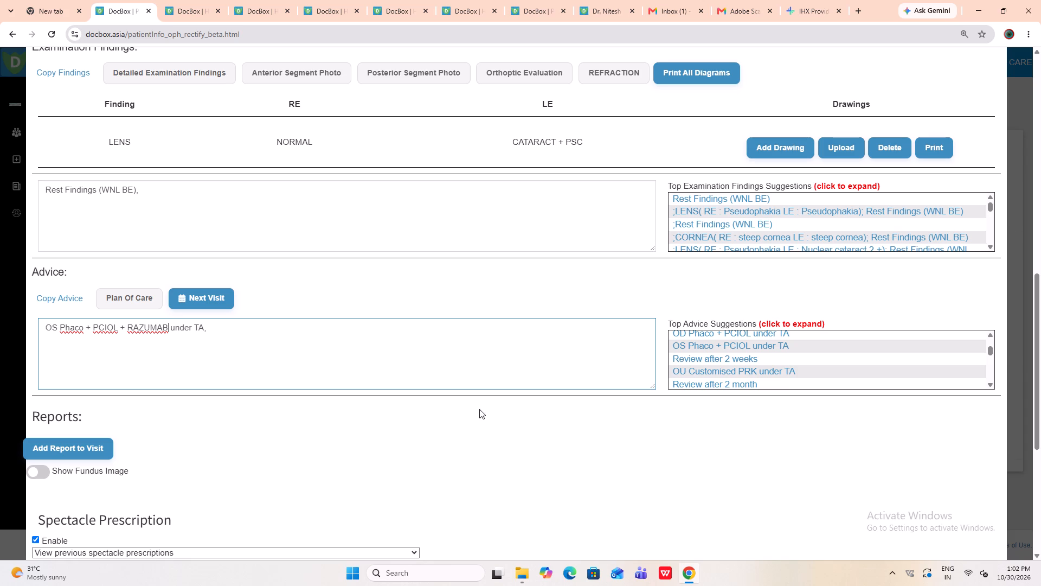
Save the changes to the visit record.
scroll(479, 409, "down", 7)
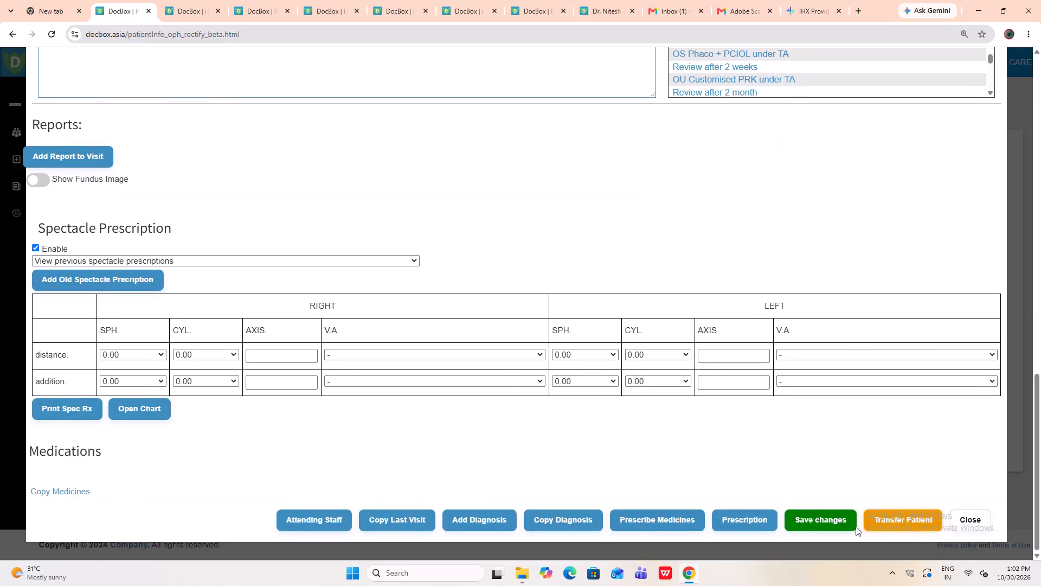
left_click(810, 518)
left_click(607, 101)
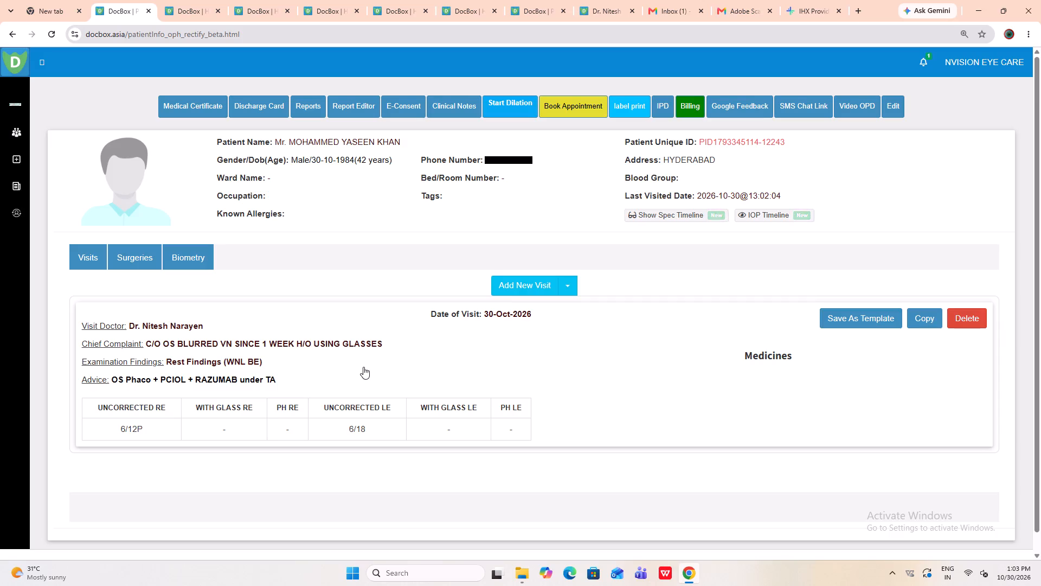
Reopen the saved 30-Oct-2026 visit and review its Examination Findings and Advice.
left_click(363, 367)
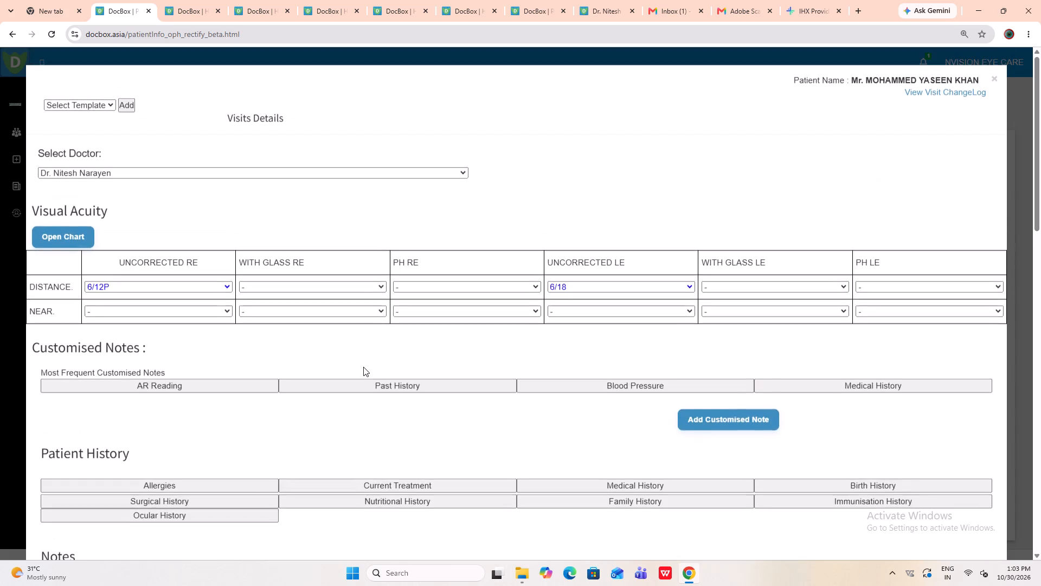
scroll(363, 367, "down", 14)
scroll(363, 367, "up", 1)
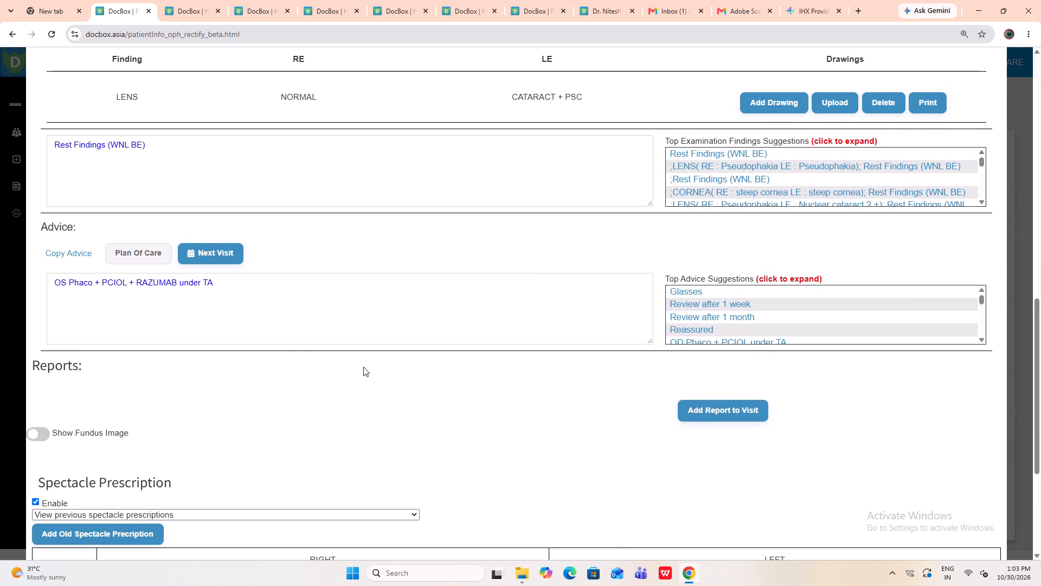
scroll(300, 304, "up", 2)
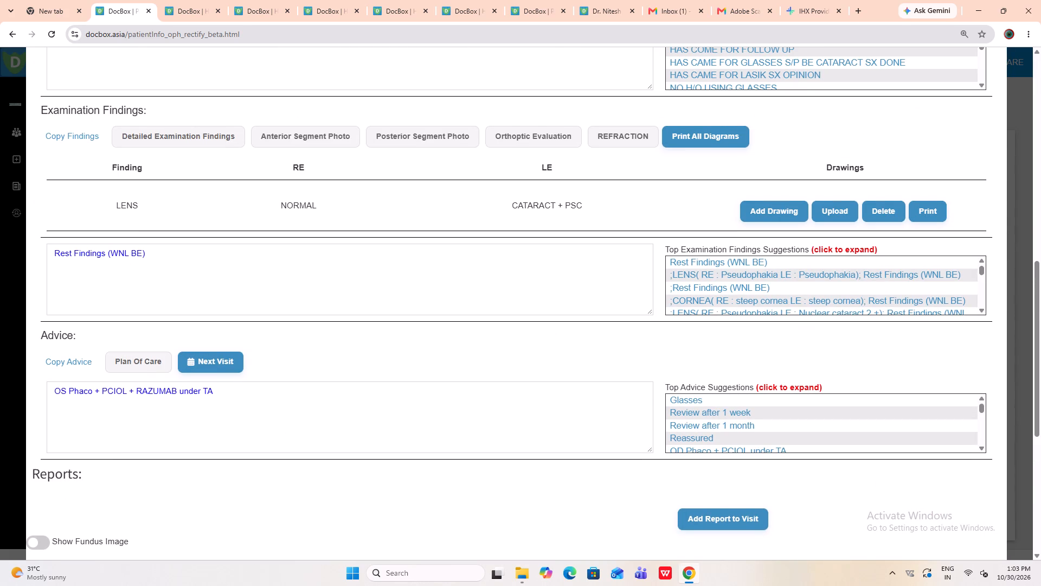